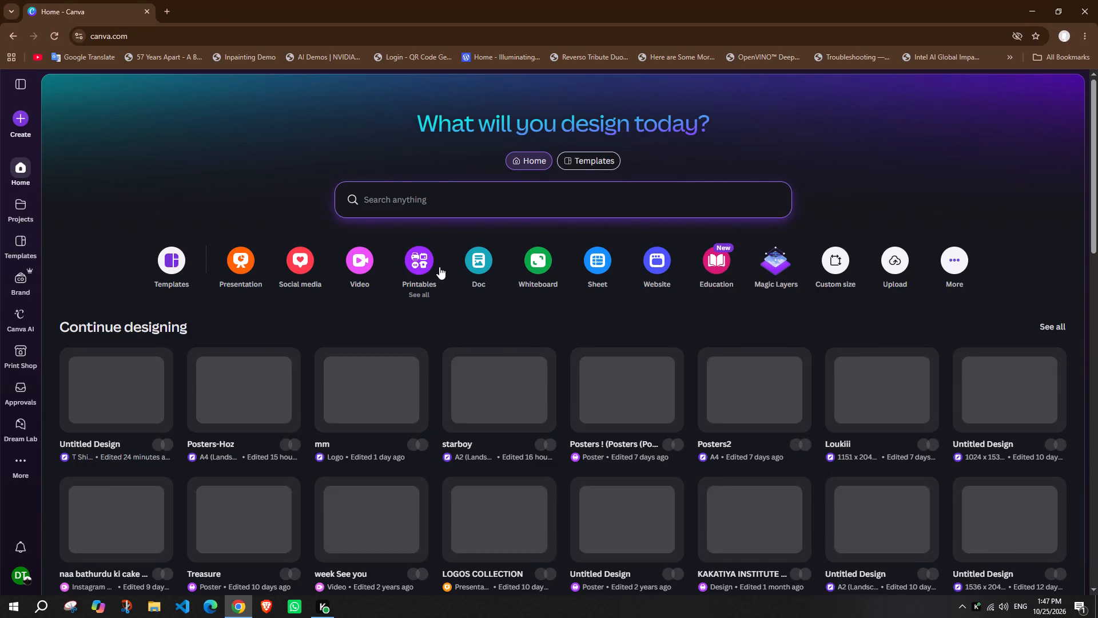
Search Google for pinterest in a new browser tab.
click(170, 11)
text(pi)
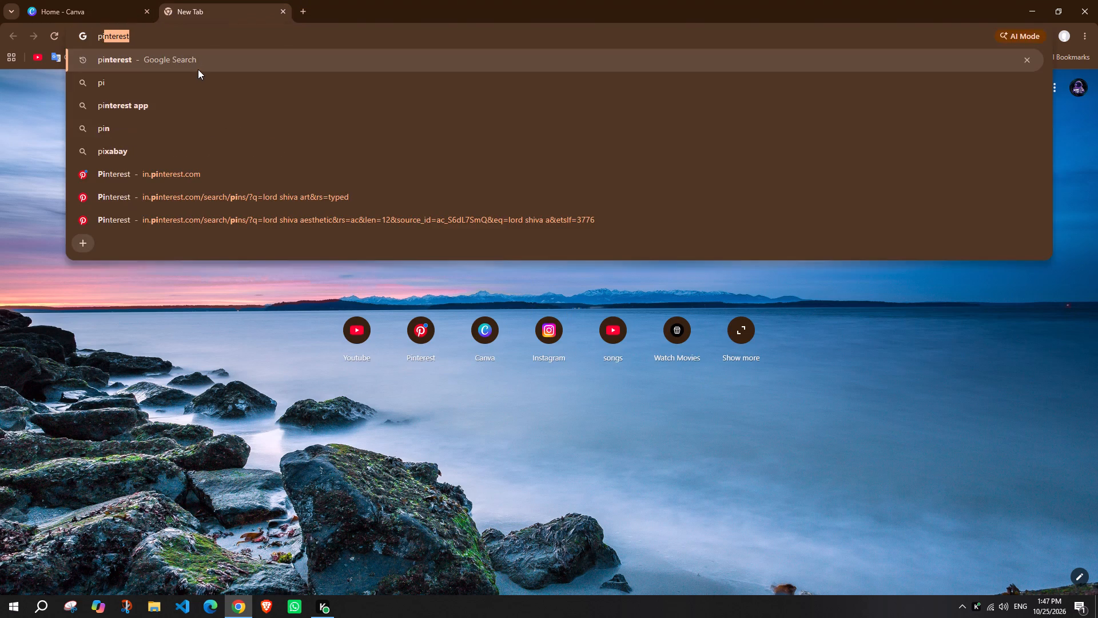
click(198, 70)
Open ChatGPT in another new browser tab.
click(304, 7)
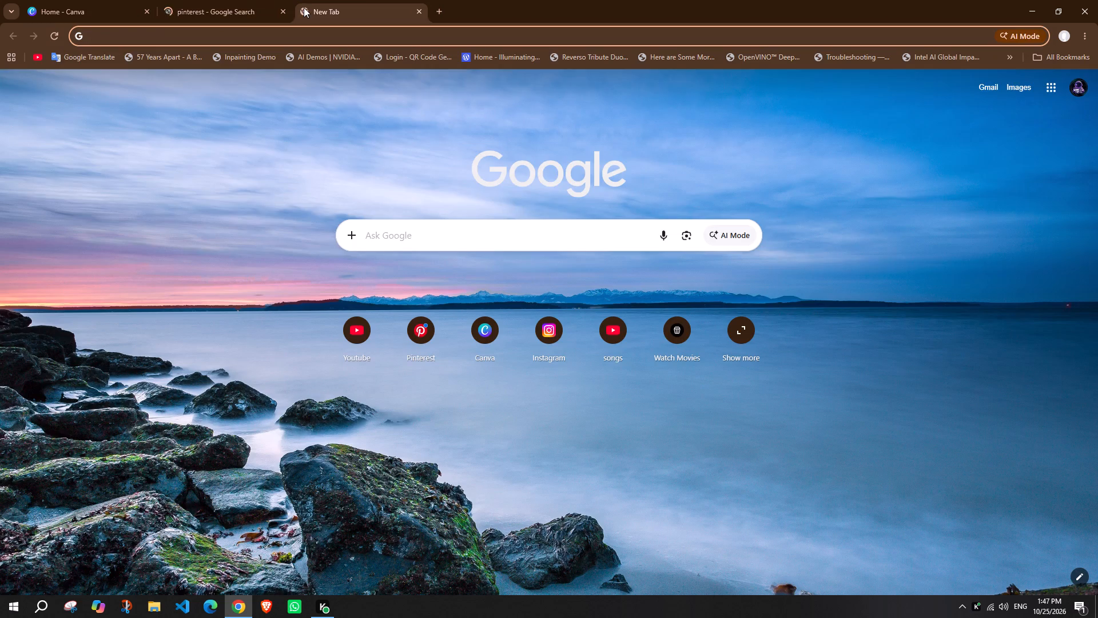
key(c)
key(h)
click(205, 58)
Open the Posters-Hoz design from the recent designs on the Canva home page.
click(93, 0)
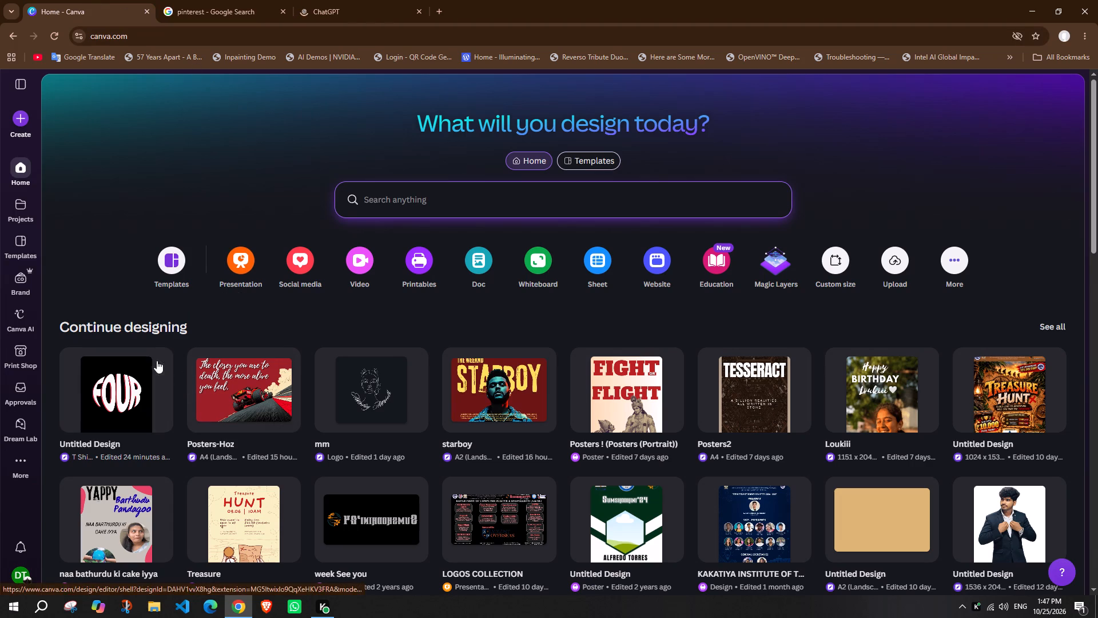
click(221, 385)
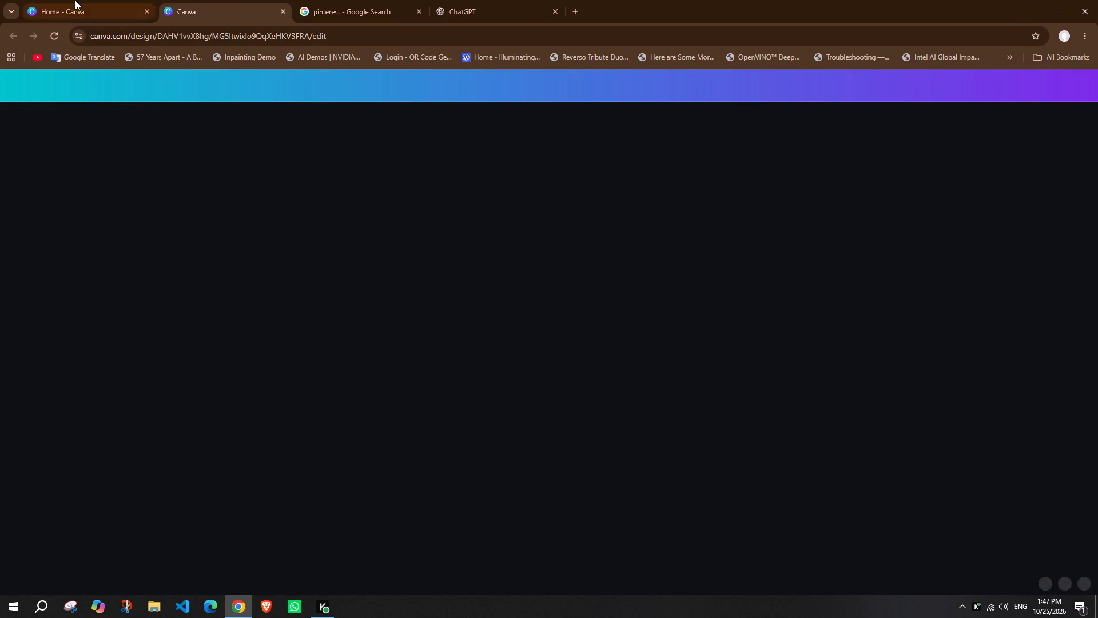
click(75, 0)
click(209, 0)
Look through the existing poster pages of the Posters-Hoz design, from the first page to the last.
scroll(552, 345, down, 3)
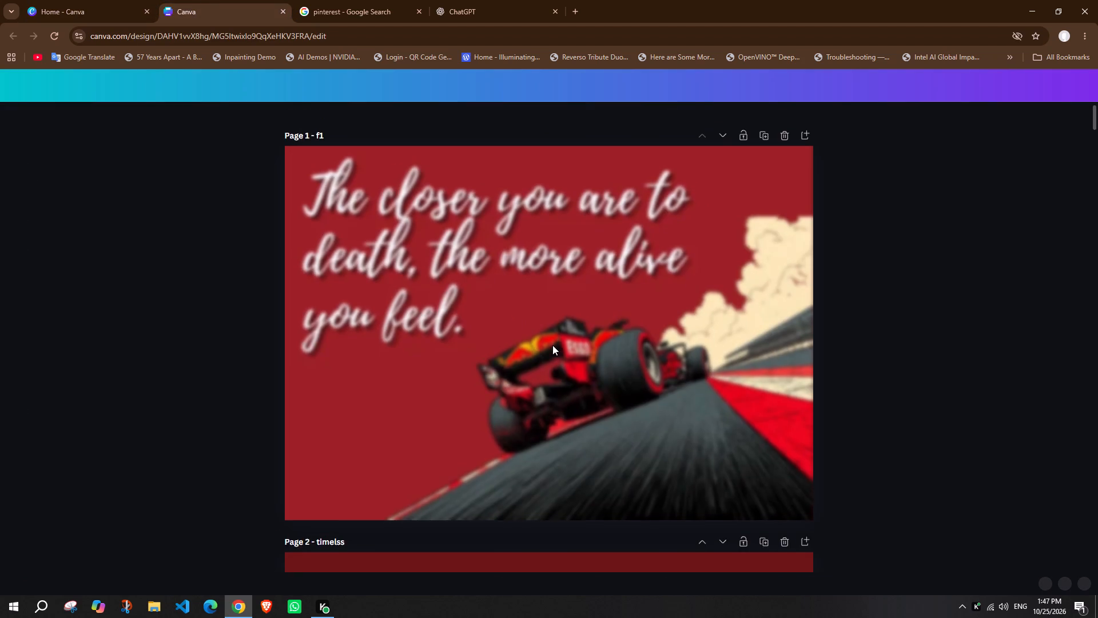
scroll(552, 345, down, 20)
scroll(552, 345, down, 20)
scroll(552, 345, down, 3)
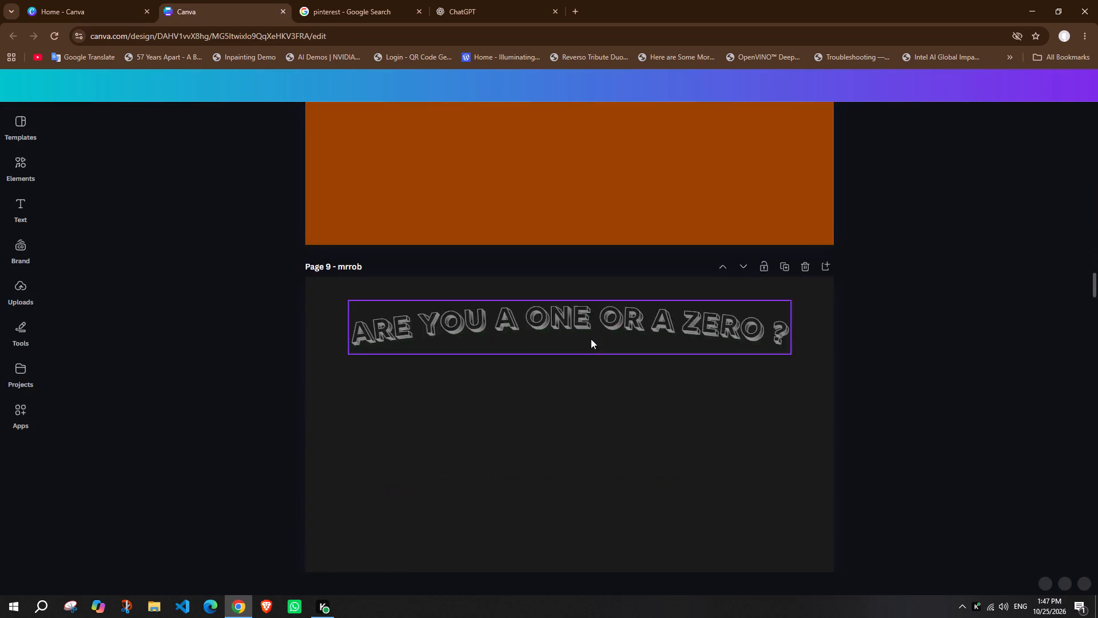
scroll(591, 339, down, 16)
scroll(591, 339, down, 15)
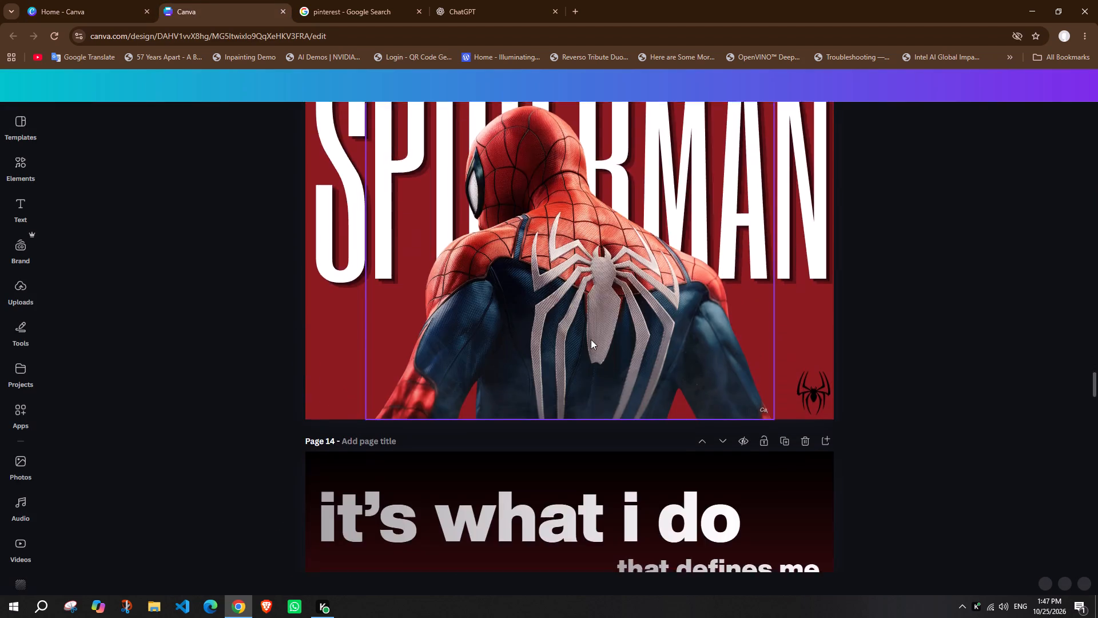
scroll(591, 339, down, 18)
scroll(591, 339, down, 9)
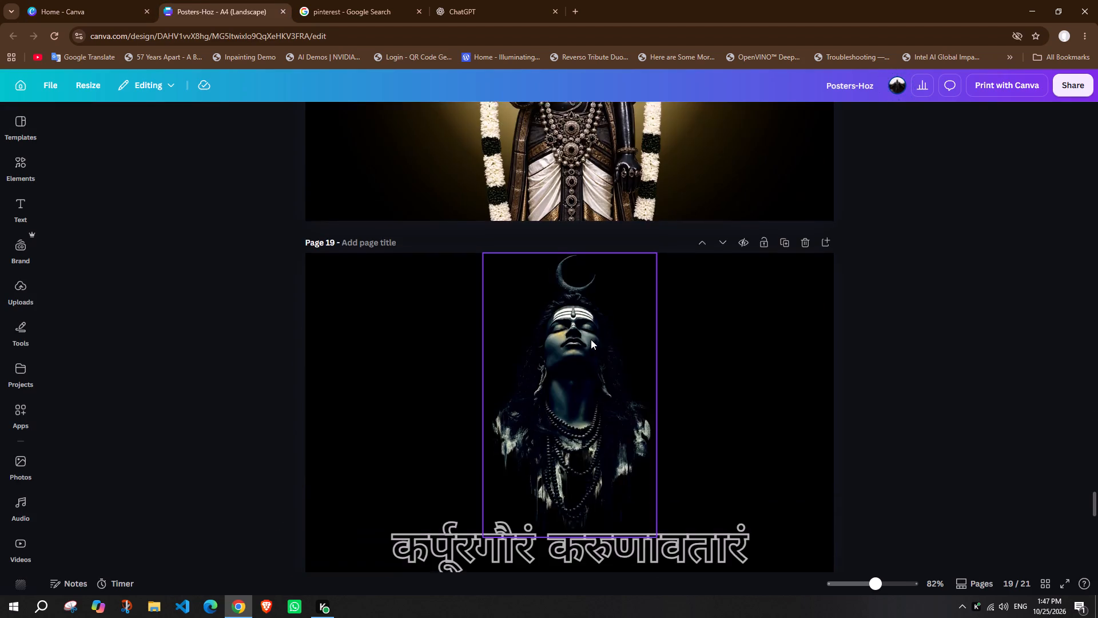
scroll(591, 339, down, 15)
scroll(591, 339, down, 6)
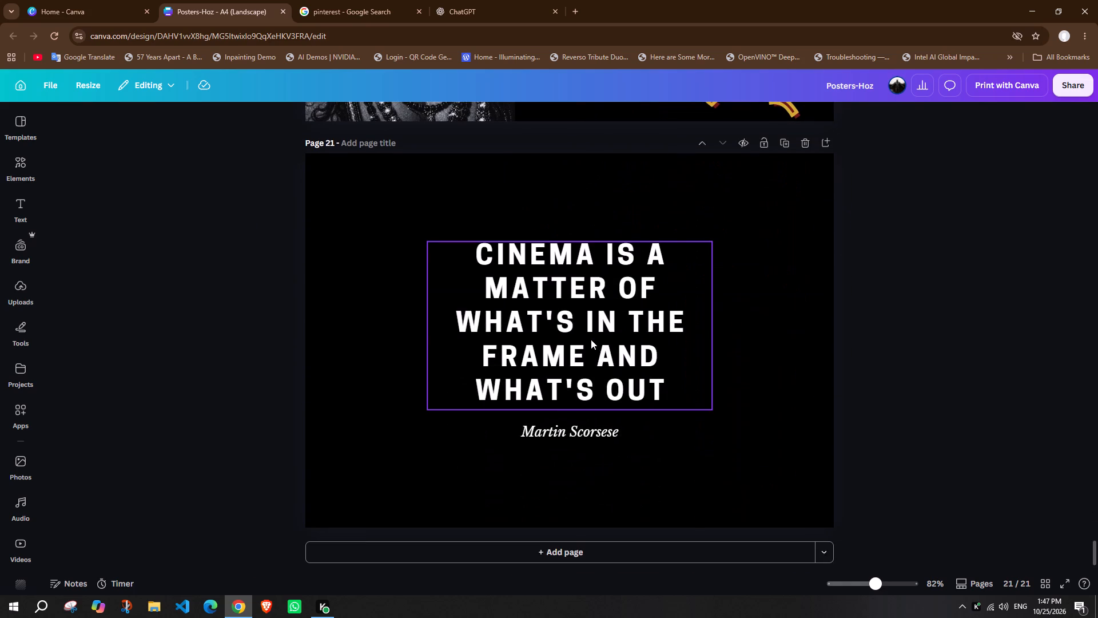
Open the Pinterest site from the Google search results.
click(367, 0)
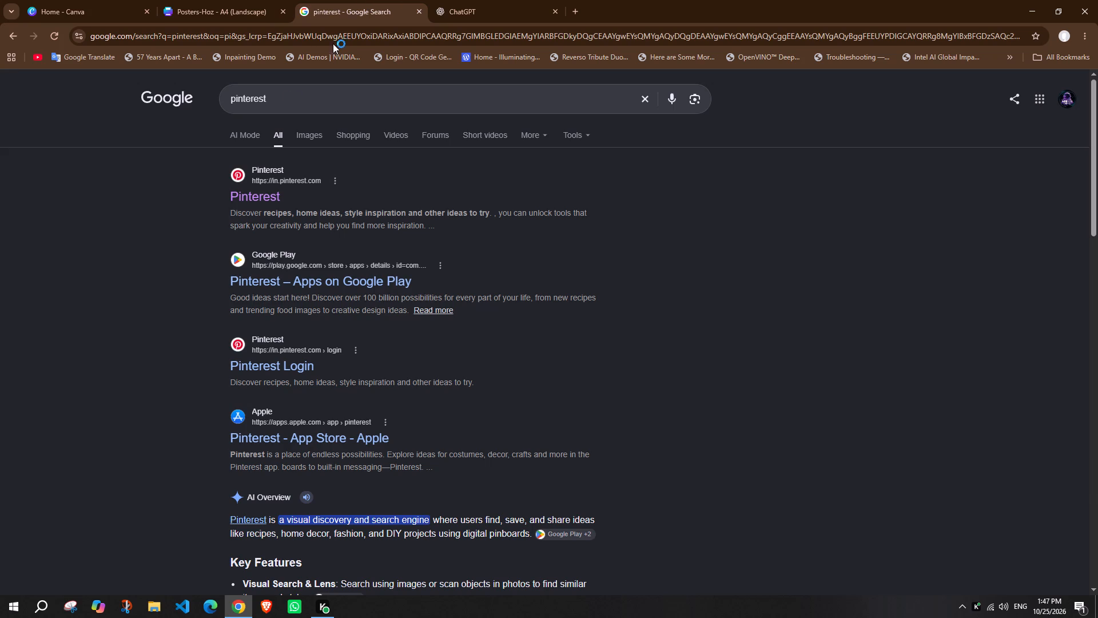
click(255, 192)
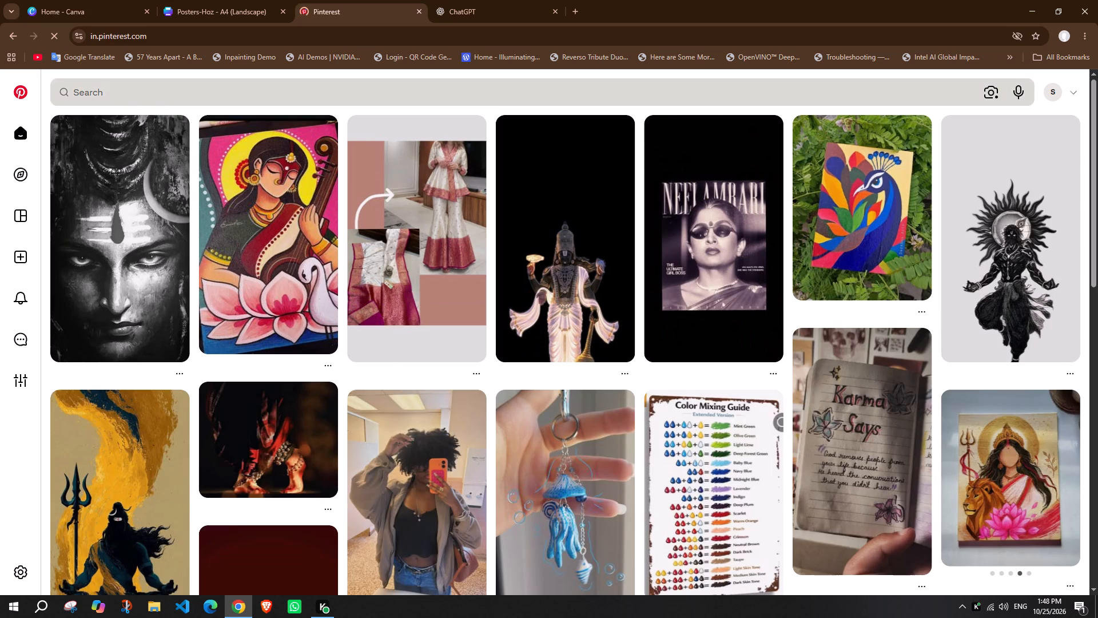
Search Pinterest for pulp fiction and browse the resulting pins for poster ideas.
click(332, 84)
text(pulp fiction)
key(Return)
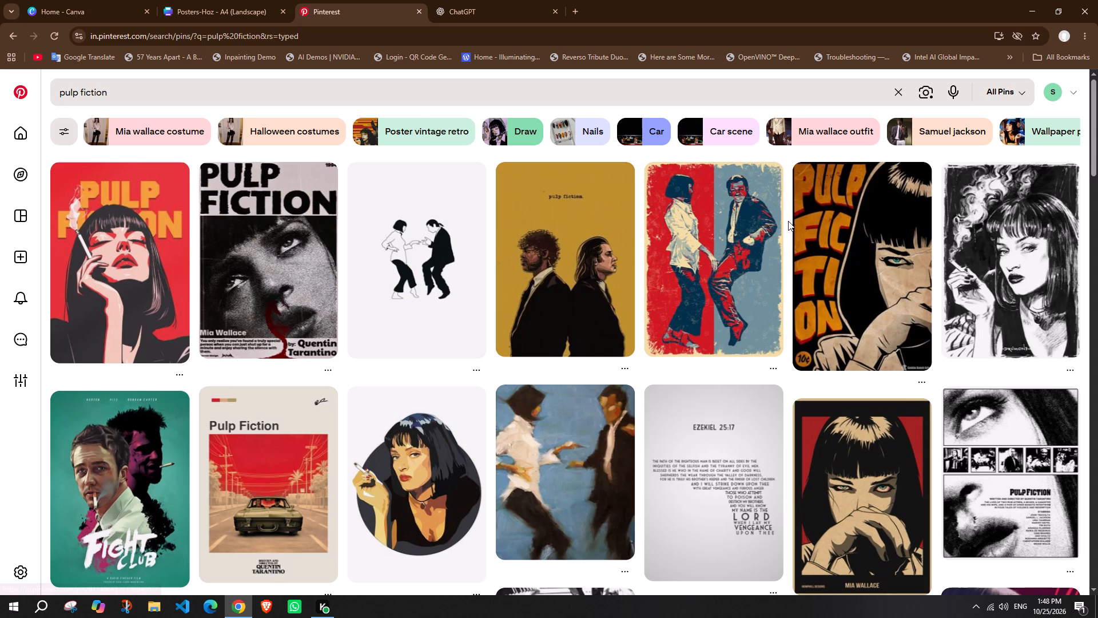
scroll(788, 221, down, 3)
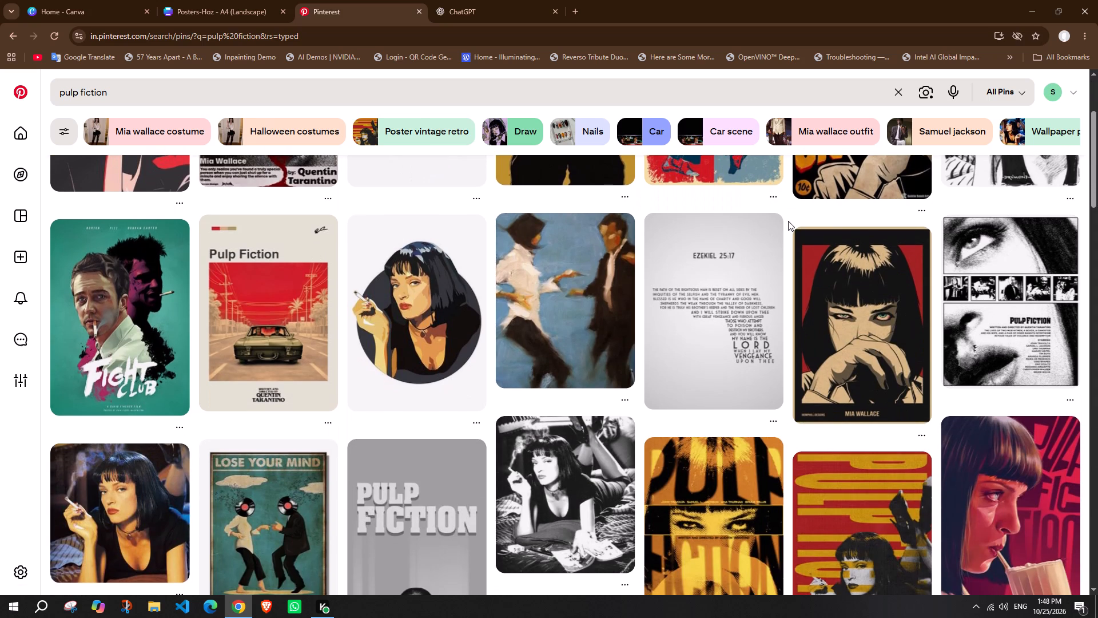
scroll(788, 221, down, 2)
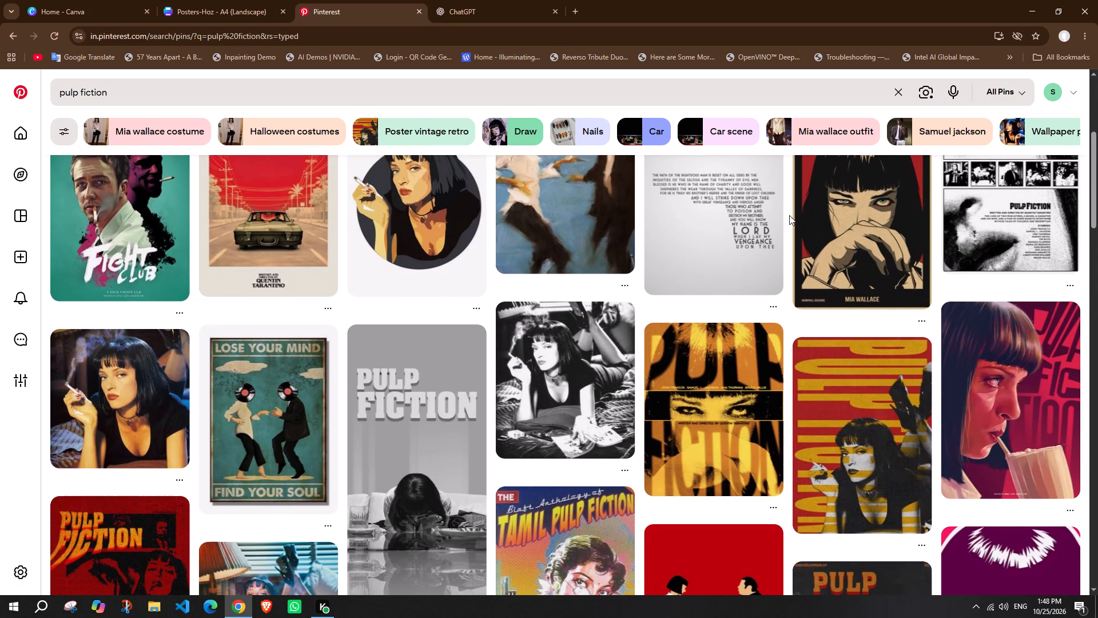
Replace the Pinterest search with harry potter poster and run it.
drag(387, 93, 99, 85)
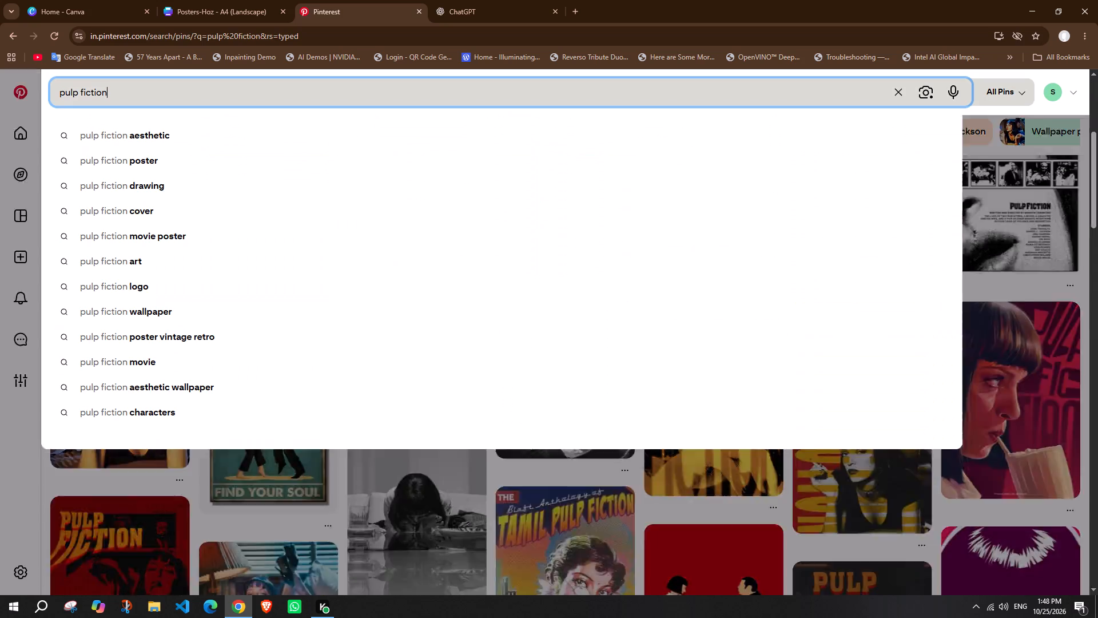
drag(99, 85, 46, 79)
text(ha)
key(r)
text(ry p[)
key(BackSpace)
text(otter poster)
key(Return)
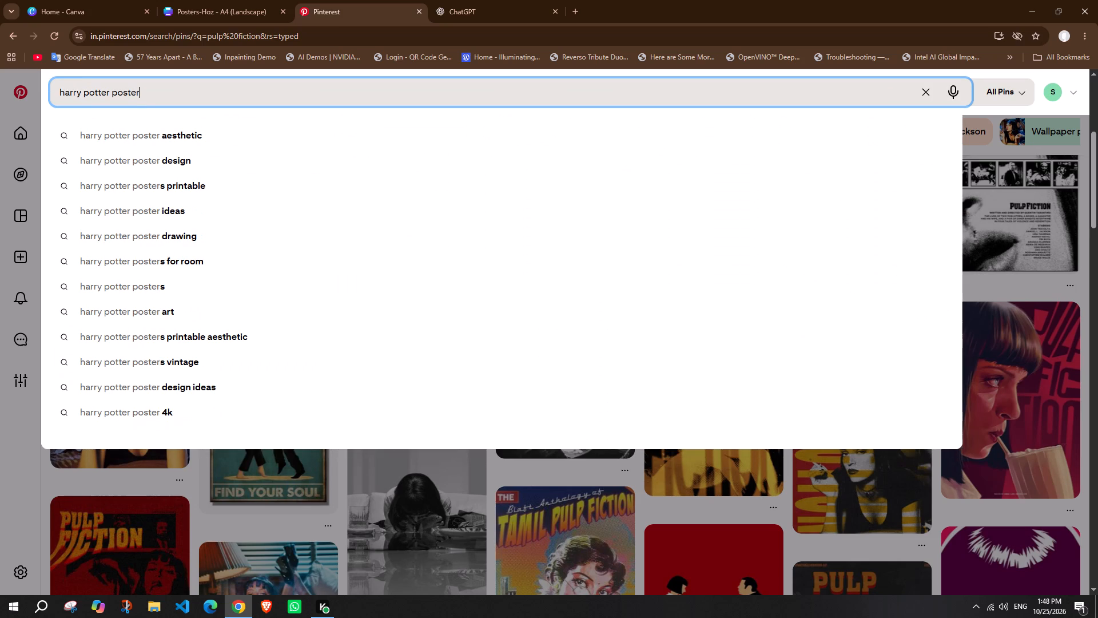
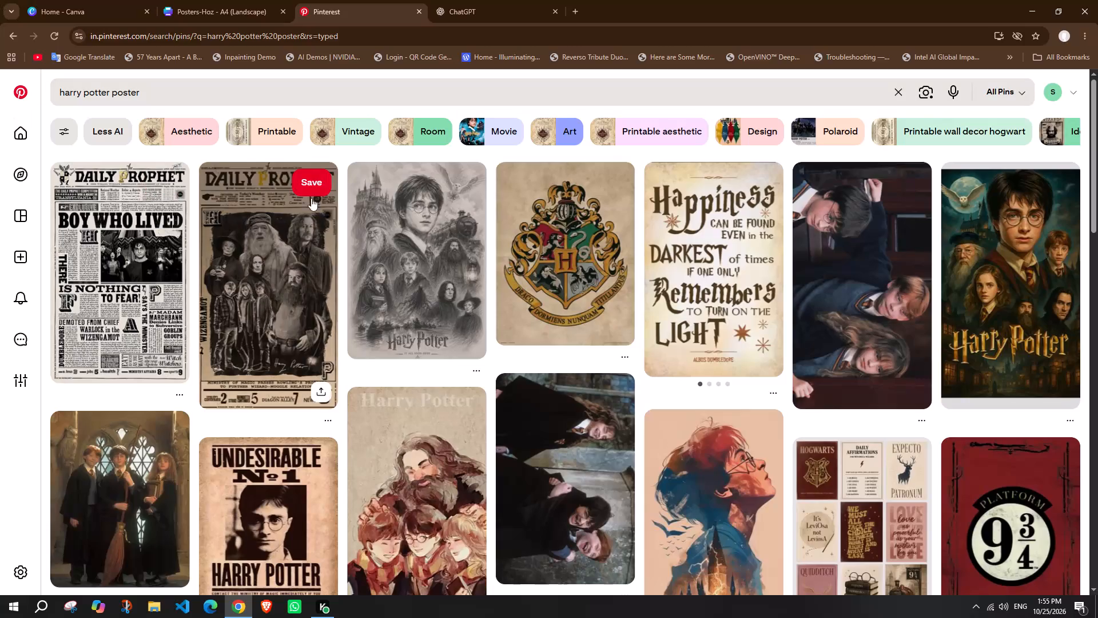
Browse the harry potter poster pins for a suitable artwork reference.
click(341, 159)
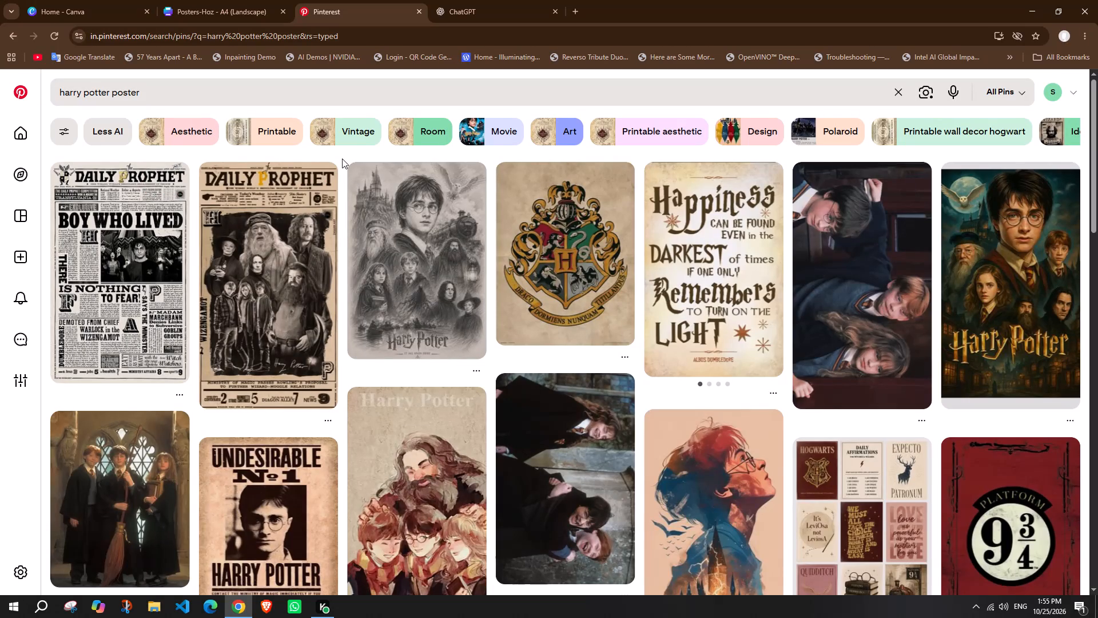
scroll(451, 211, down, 5)
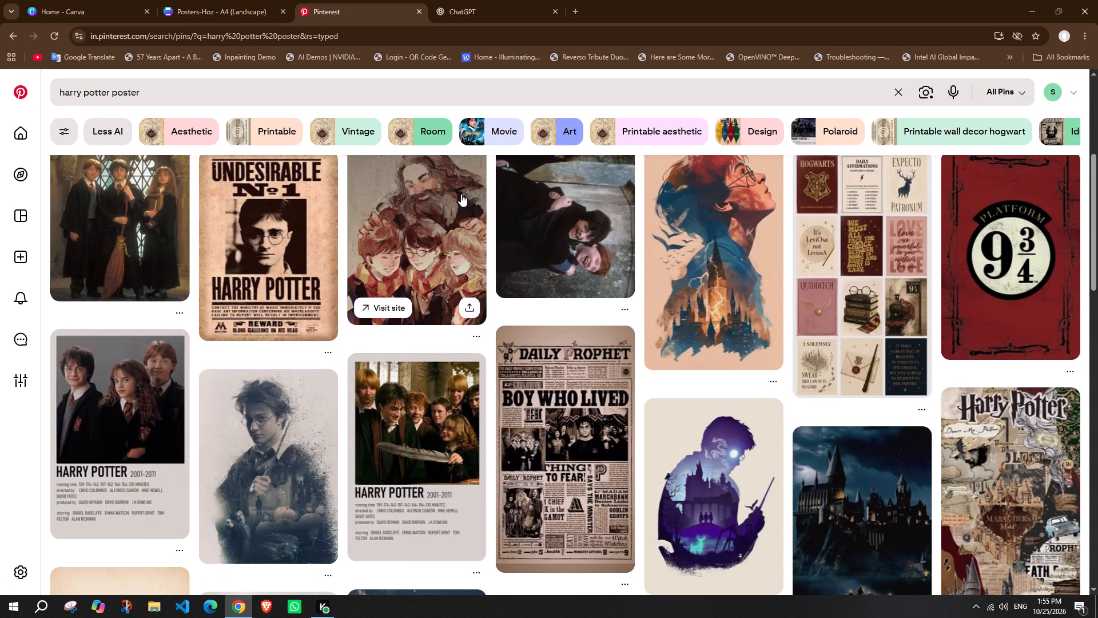
scroll(461, 194, down, 8)
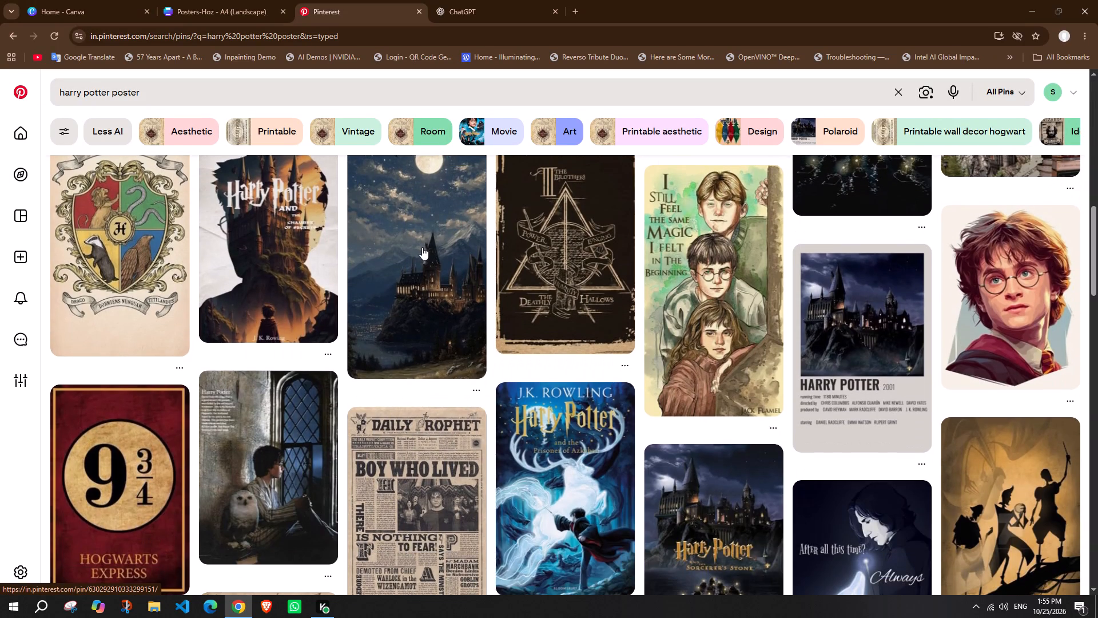
scroll(427, 251, down, 4)
scroll(446, 276, up, 6)
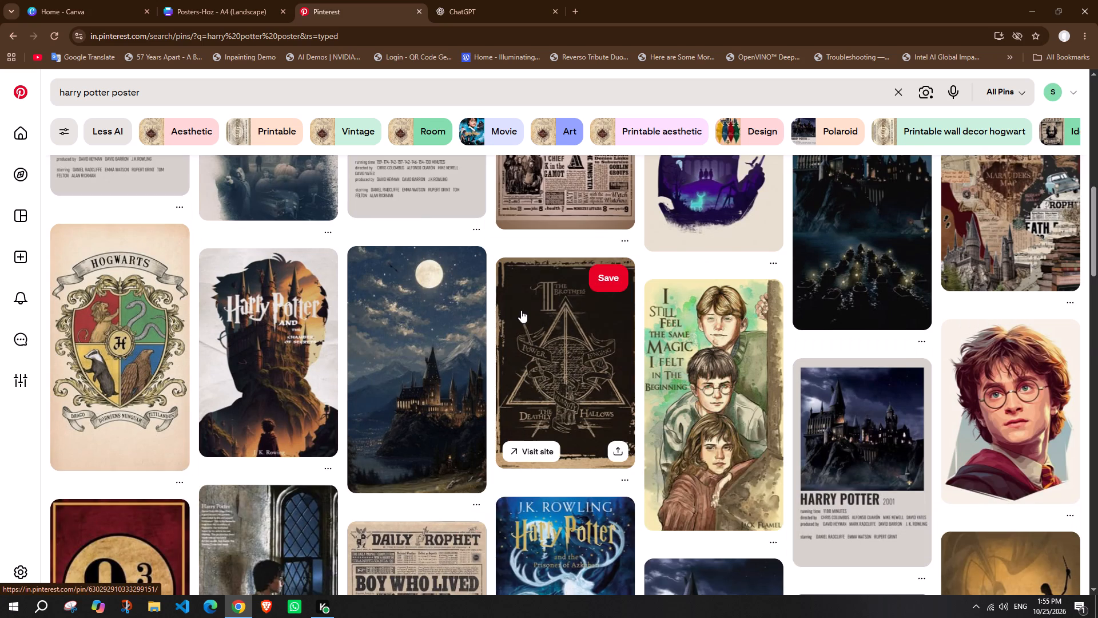
scroll(521, 310, up, 8)
scroll(521, 311, down, 2)
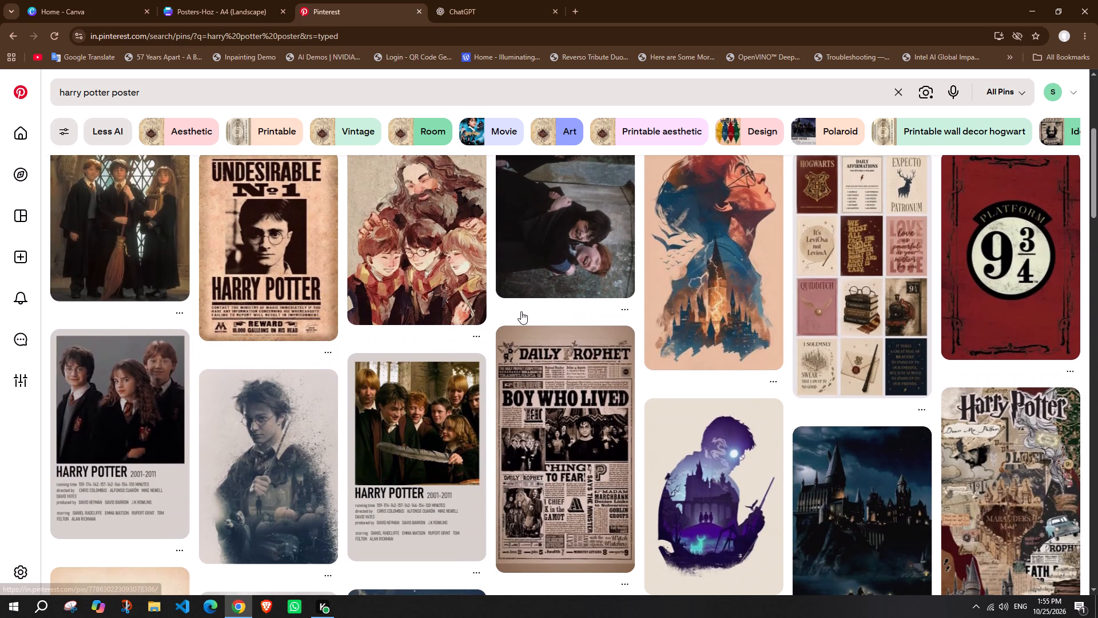
scroll(521, 311, down, 2)
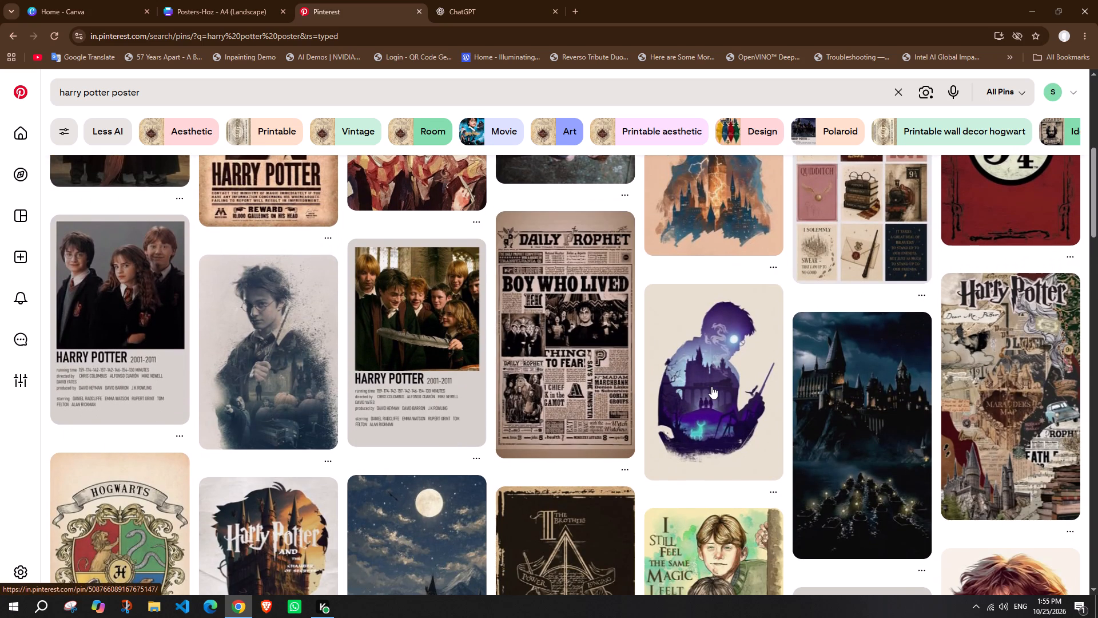
Open the purple Harry Potter silhouette pin with the castle scene inside it and copy its image.
click(710, 384)
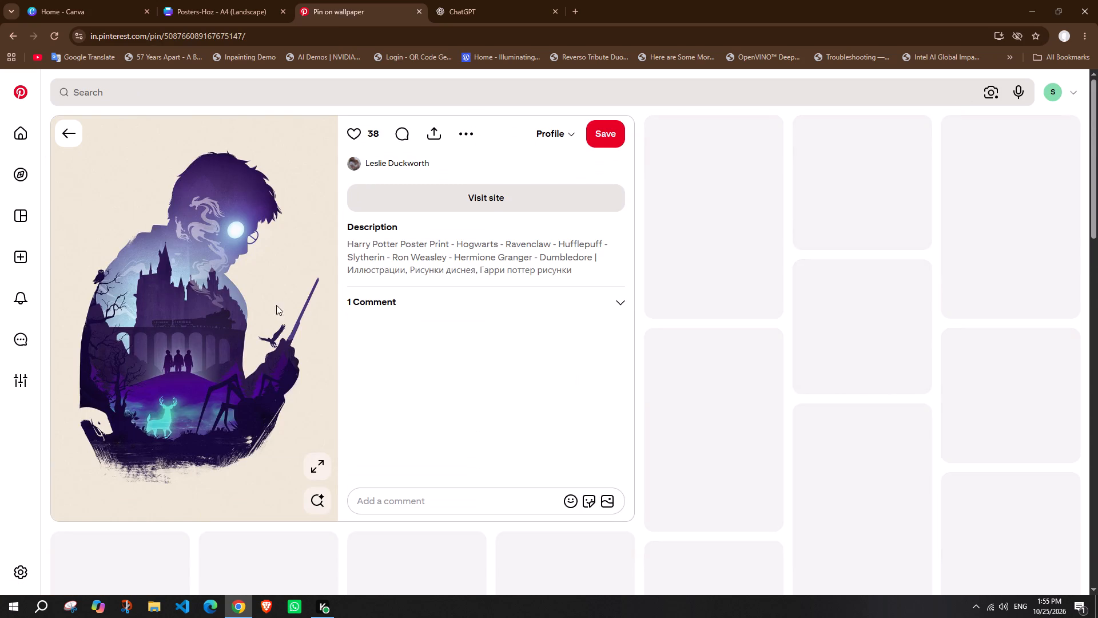
right_click(196, 267)
click(233, 311)
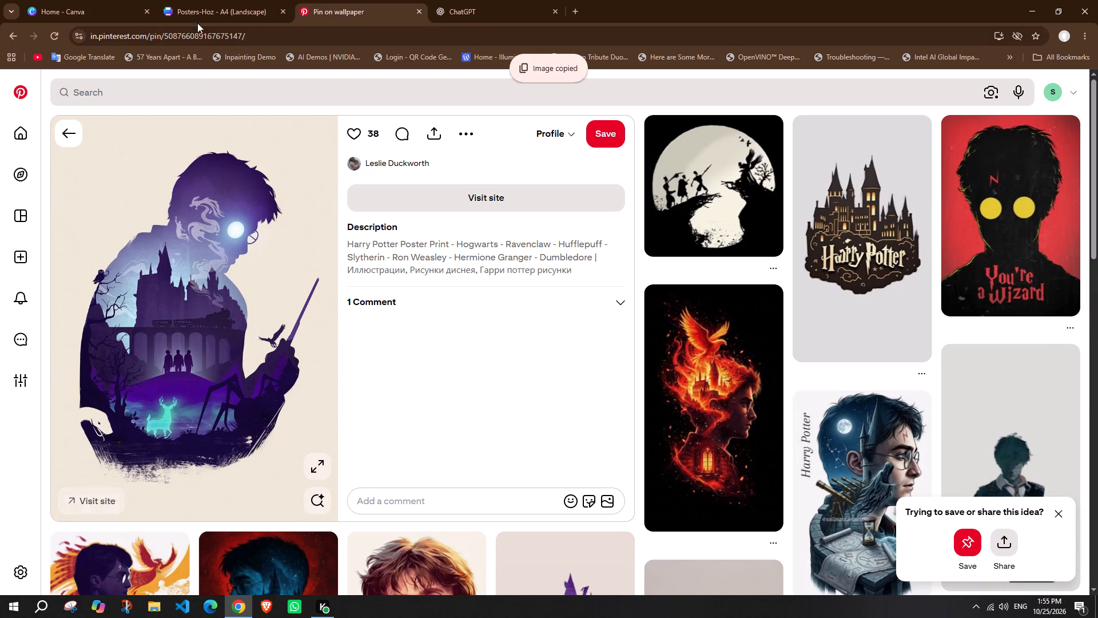
Switch to the Posters-Hoz design and move the cinema quote on page 21 down toward the page's lower-left area.
click(200, 0)
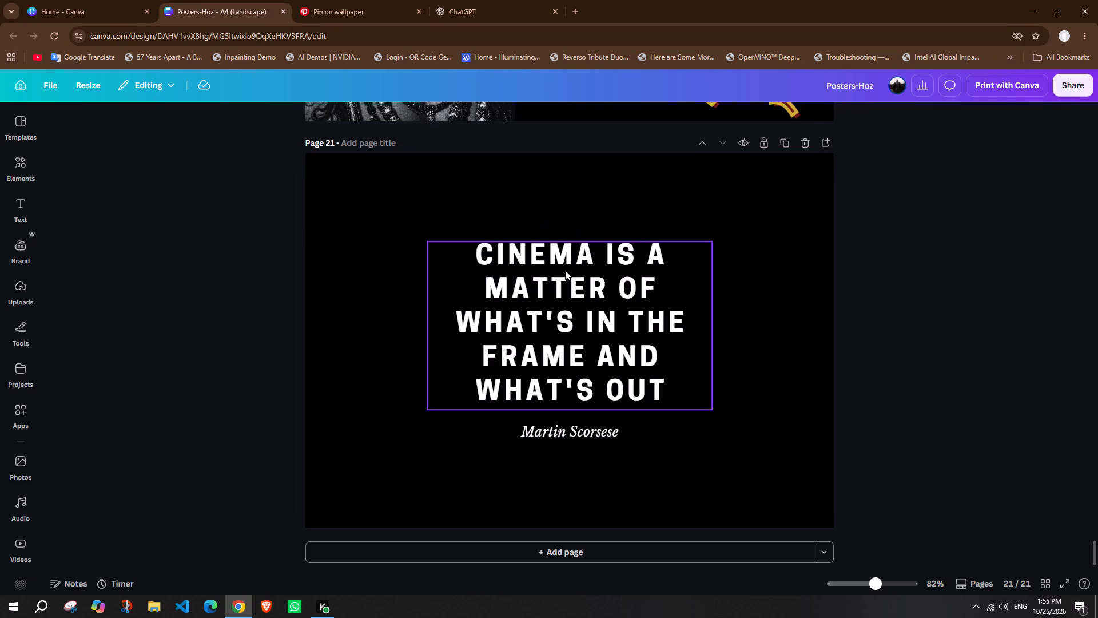
drag(580, 331, 482, 386)
Paste the copied Harry Potter silhouette image onto page 21.
click(591, 292)
click(603, 253)
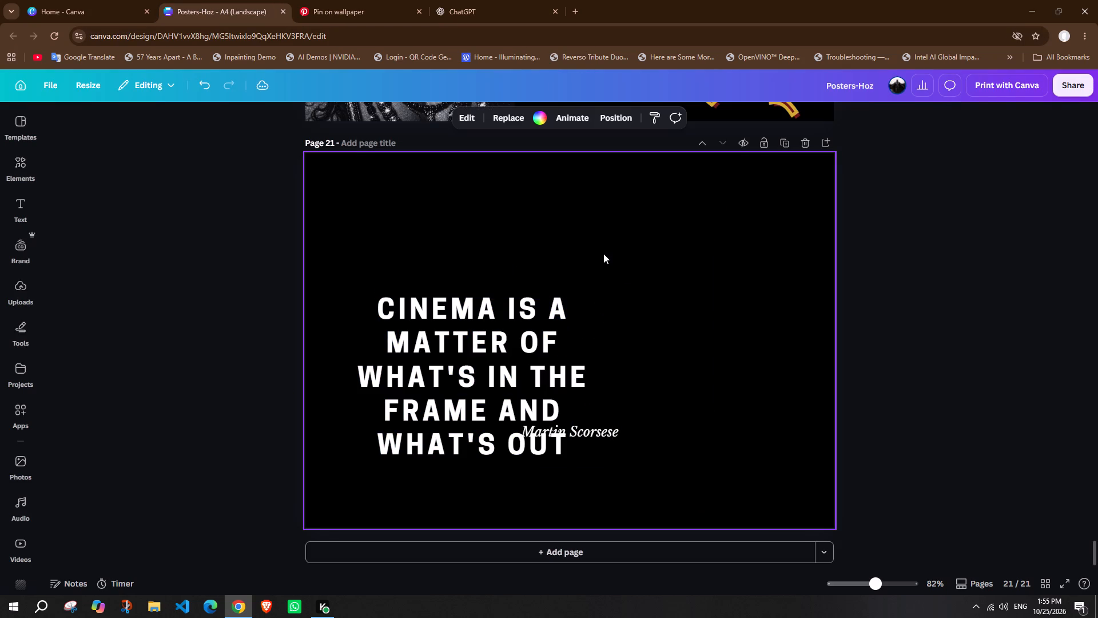
key(ctrl+v)
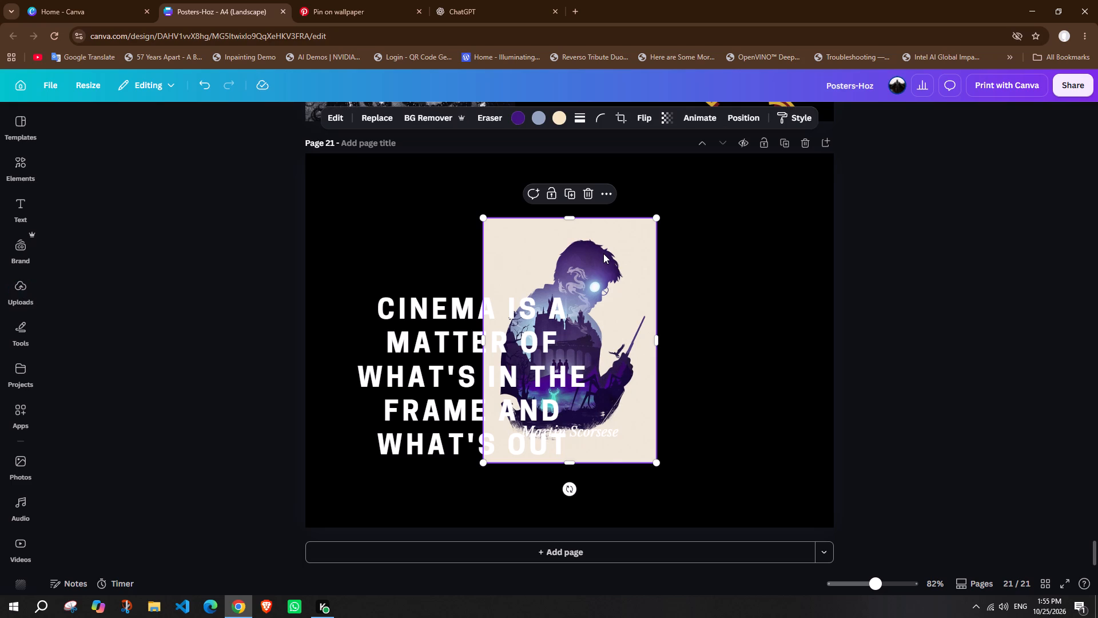
Shift the pasted silhouette image slightly upward and remove its background with BG Remover.
drag(578, 309, 581, 299)
click(445, 118)
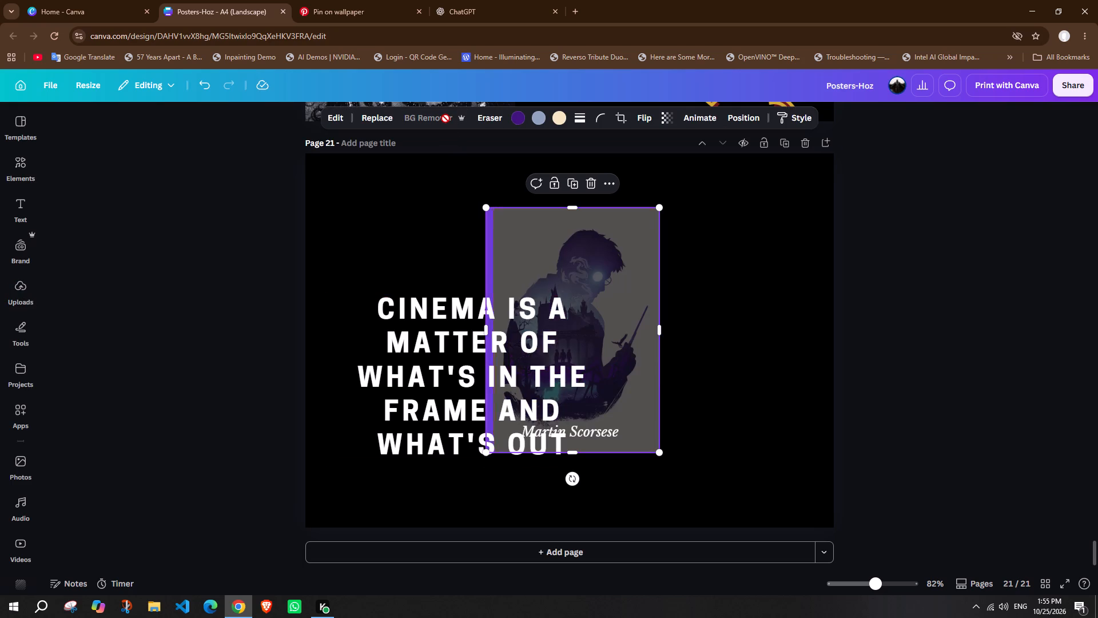
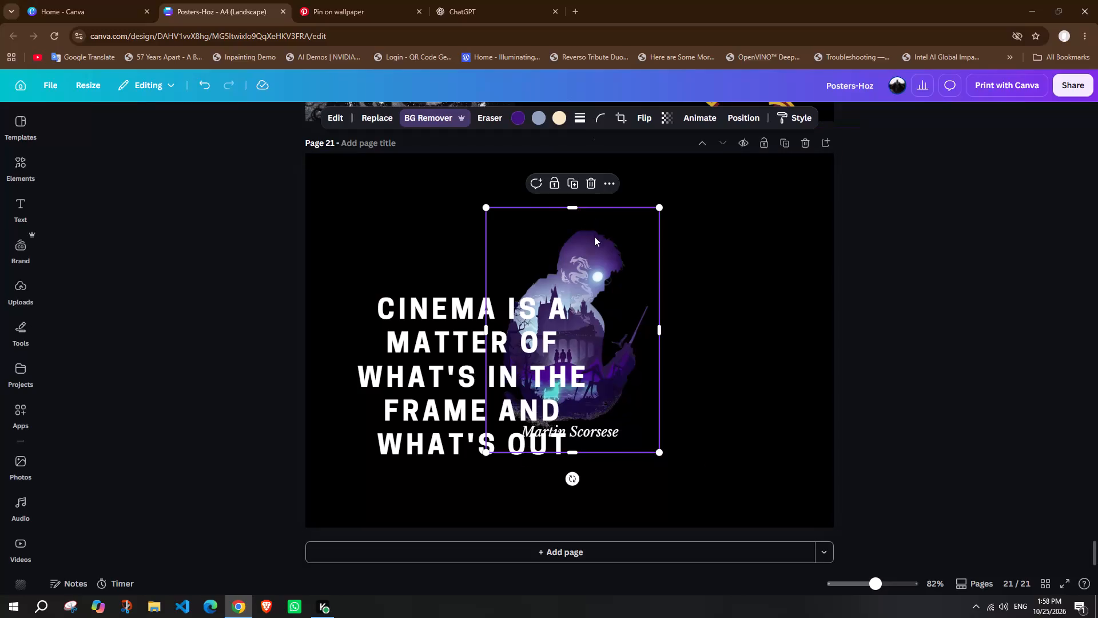
Move the Harry Potter silhouette image into the upper-right corner of page 21, clear of the cinema quote.
drag(594, 236, 675, 257)
drag(676, 282, 753, 215)
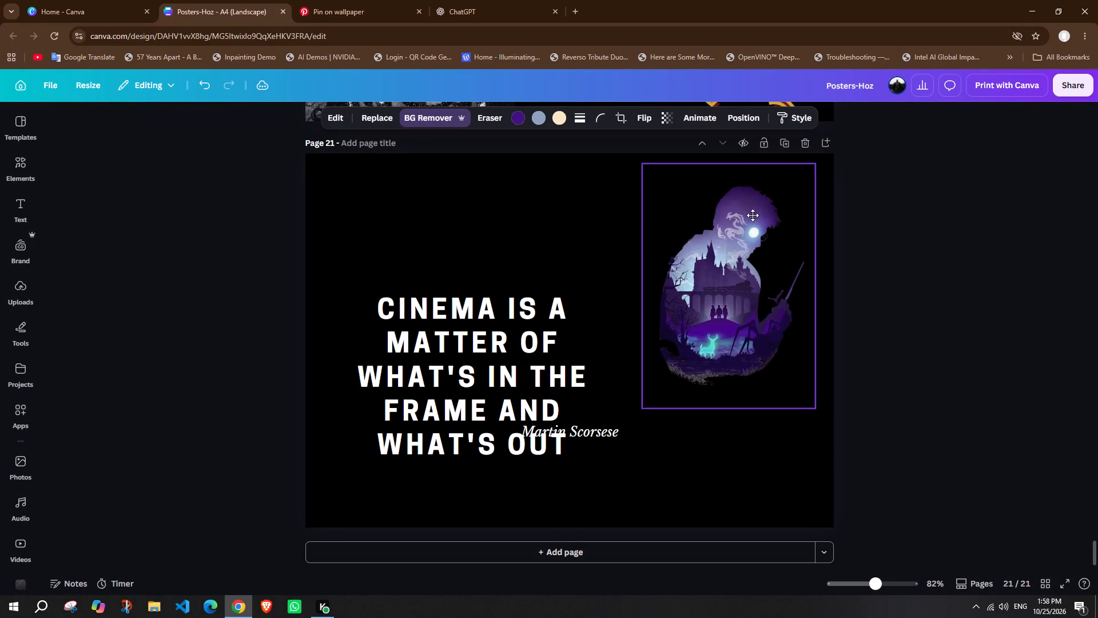
drag(753, 215, 766, 208)
Crop the empty margins on all four sides of the silhouette image close to the figure.
drag(747, 154, 748, 159)
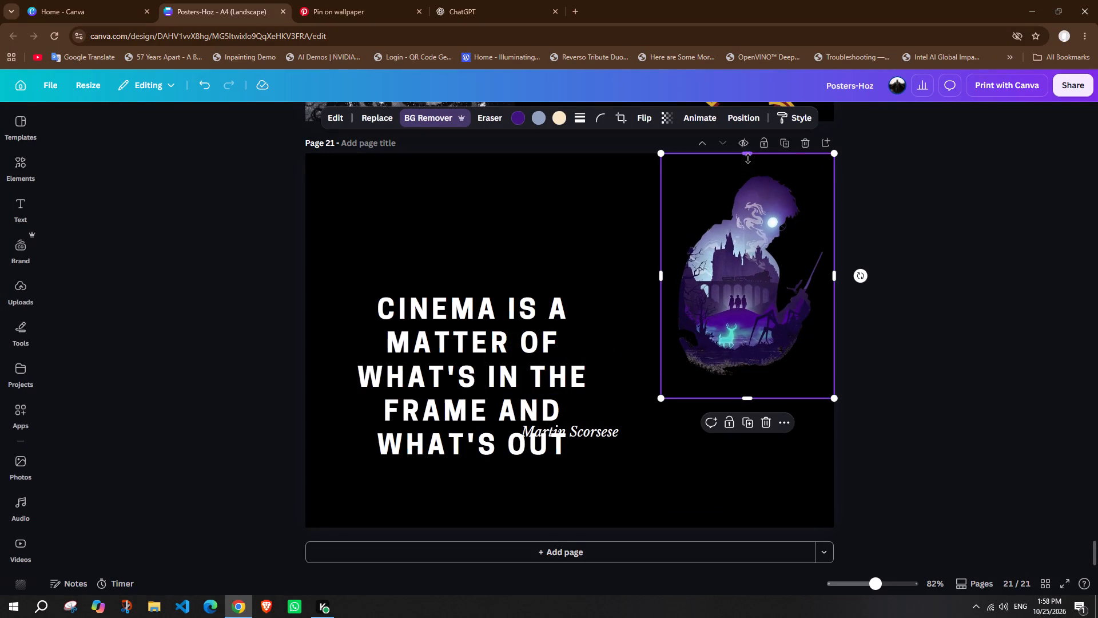
drag(748, 159, 751, 171)
drag(662, 285, 673, 284)
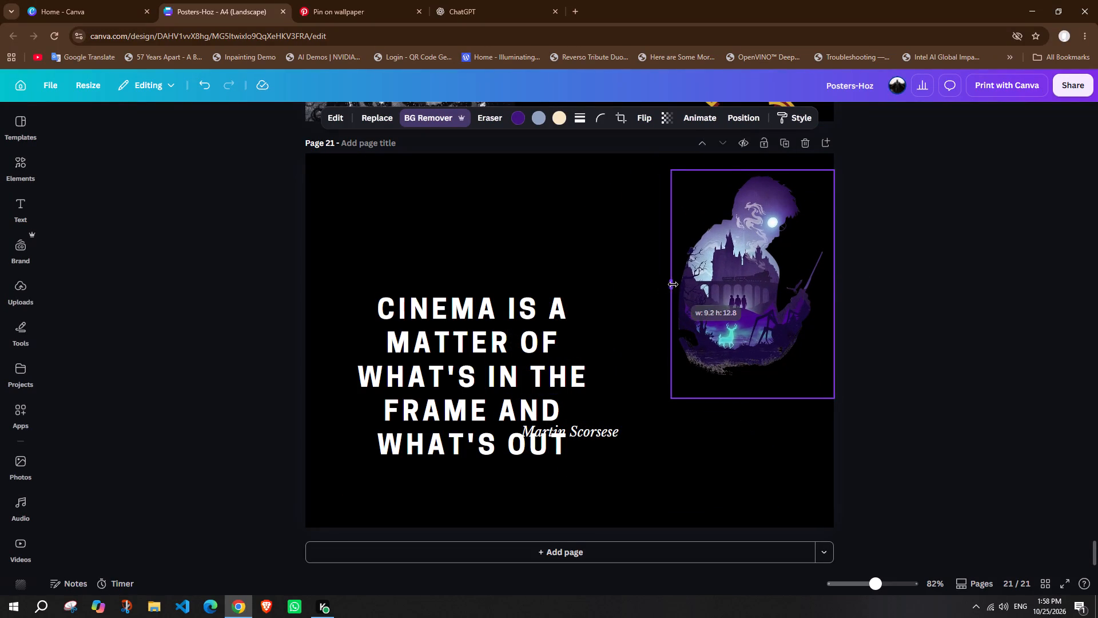
drag(673, 284, 674, 284)
drag(754, 397, 754, 381)
click(833, 275)
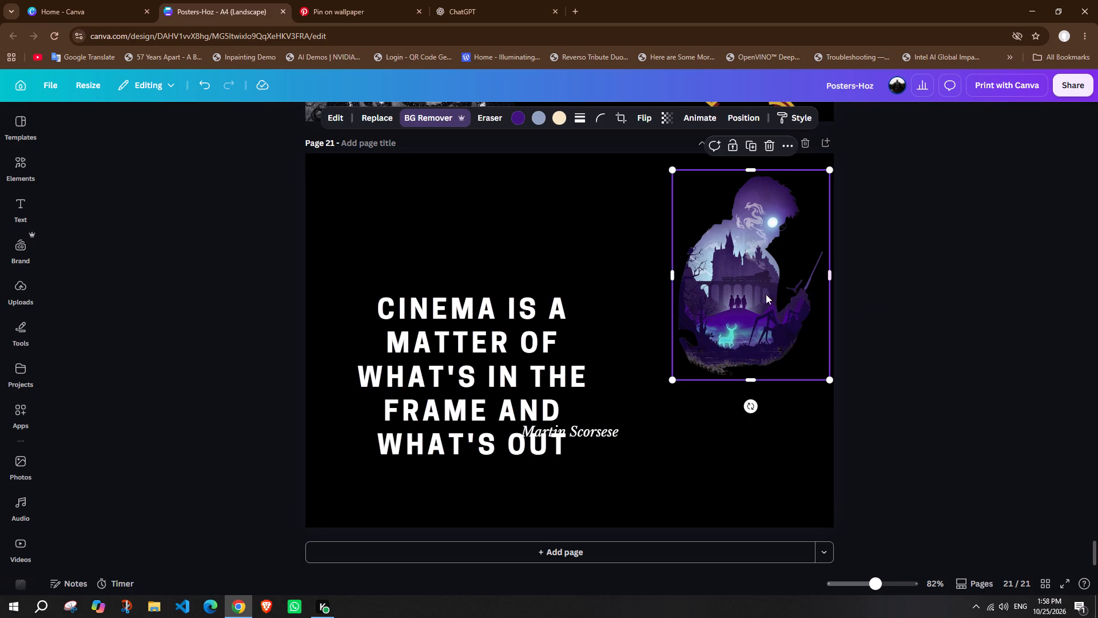
Snap the cropped silhouette back into the page's upper-right corner and enlarge it proportionally to about 11 by 15.
drag(734, 289, 740, 274)
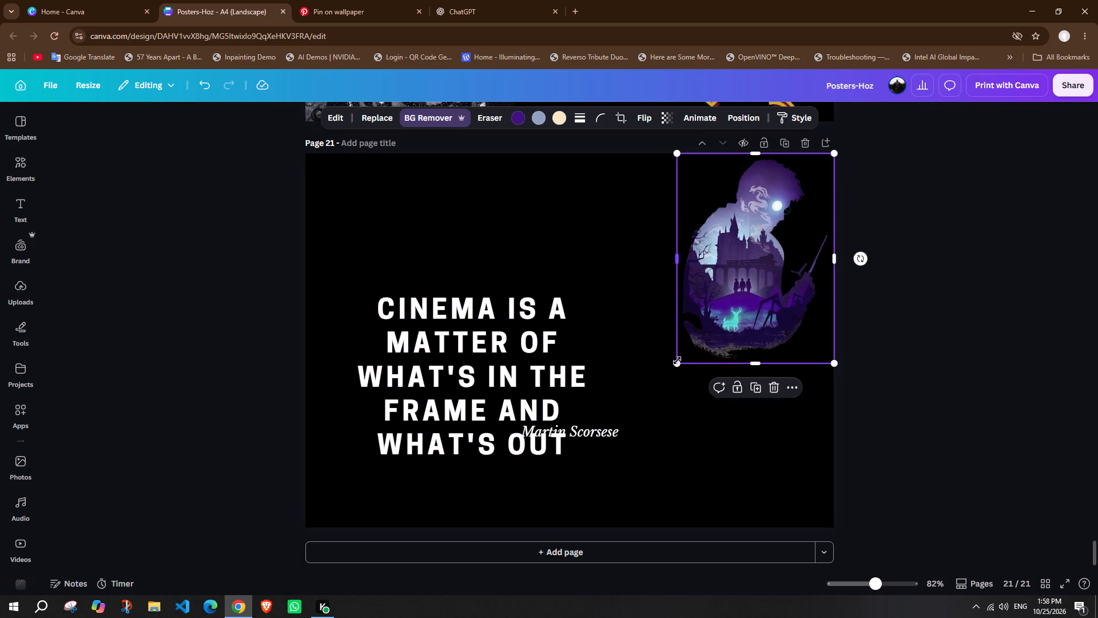
drag(676, 363, 628, 410)
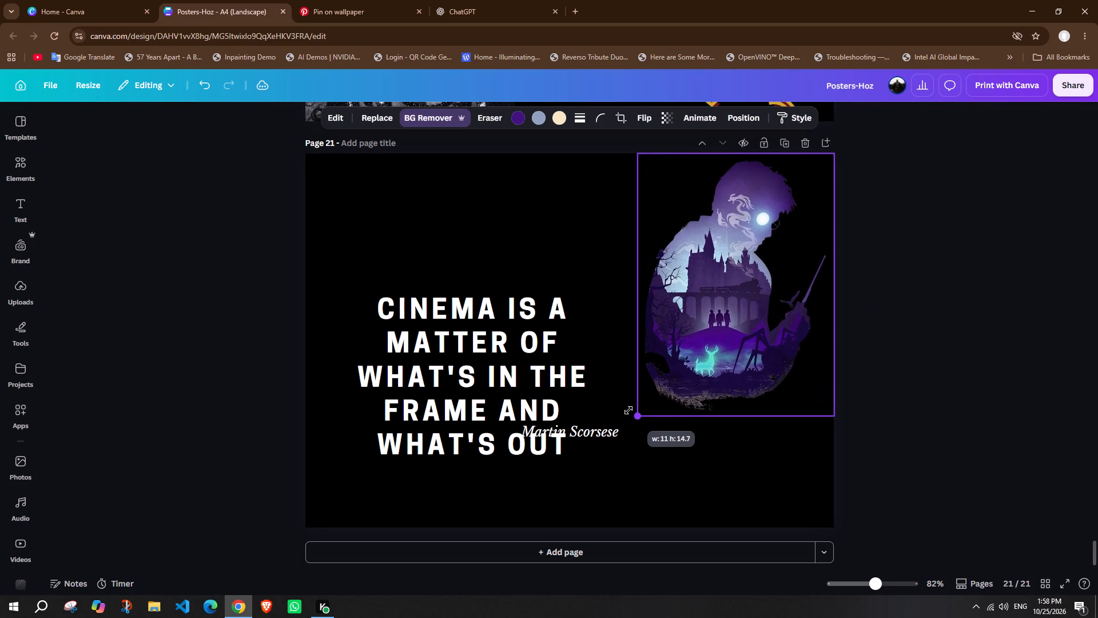
drag(628, 410, 623, 414)
click(840, 356)
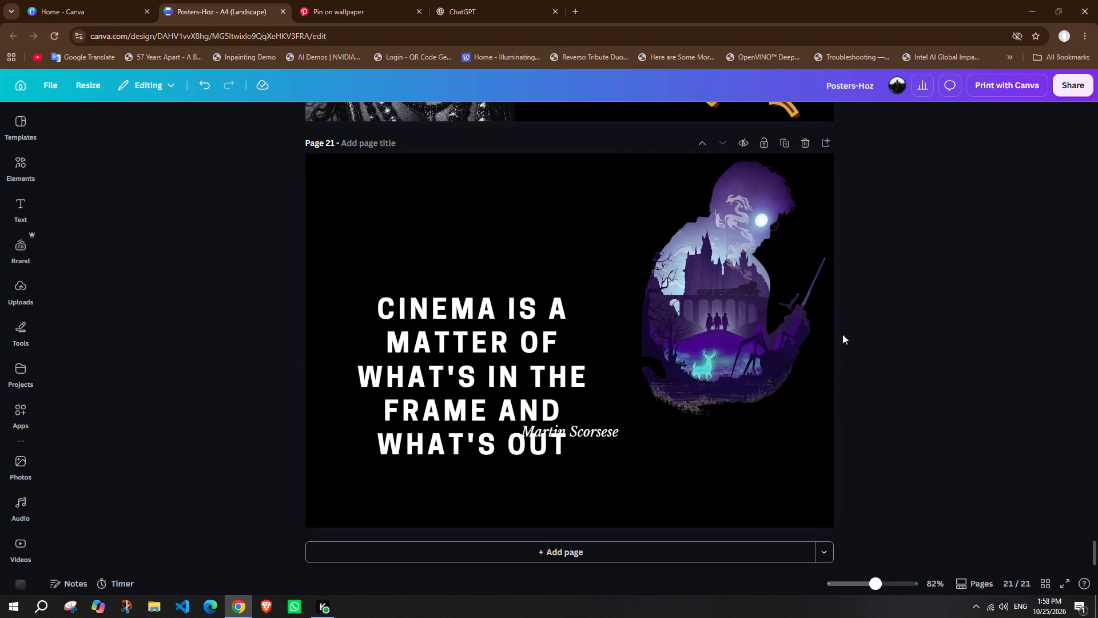
Change the page 21 background to the black-to-white gradient already used in this design.
click(516, 210)
click(538, 122)
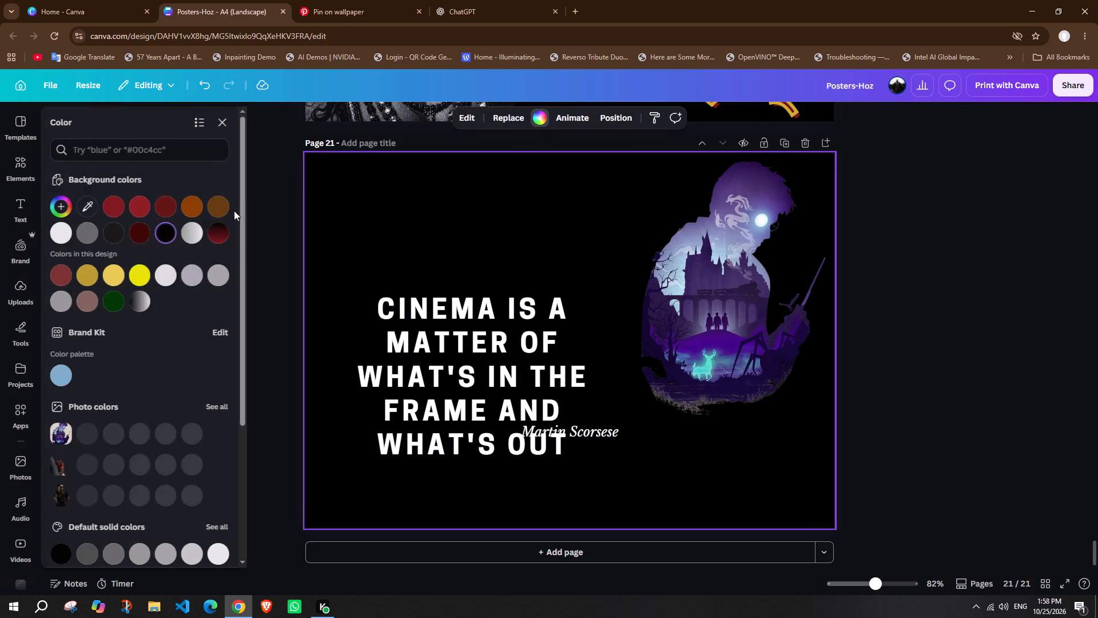
click(138, 300)
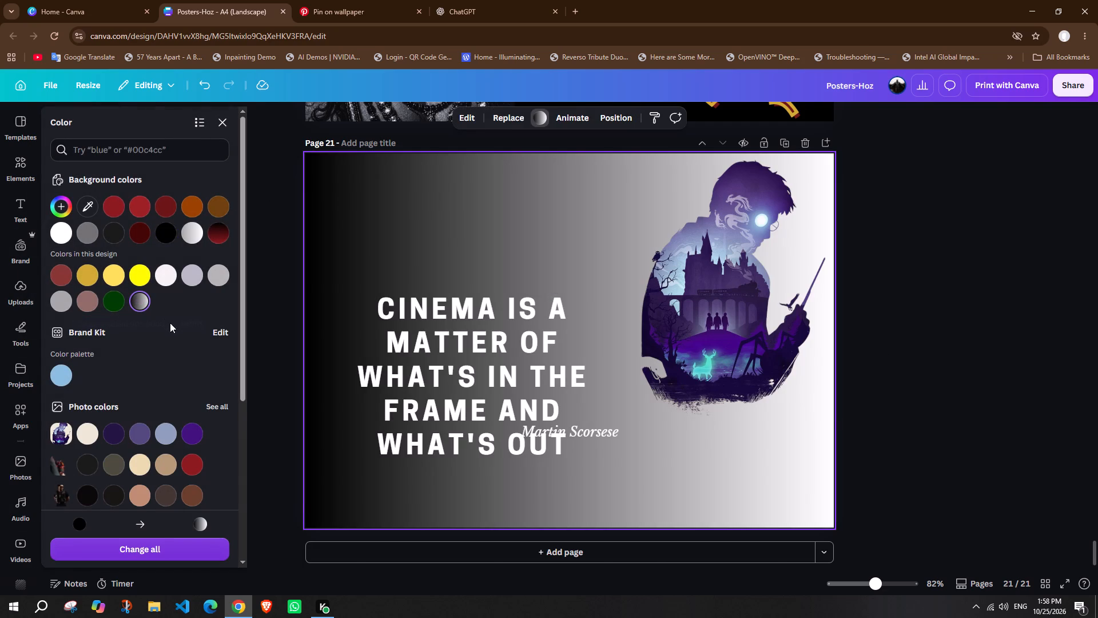
double_click(861, 259)
Move the cinema quote up to the page's top edge and place the Martin Scorsese credit centred beneath it.
drag(554, 348, 542, 234)
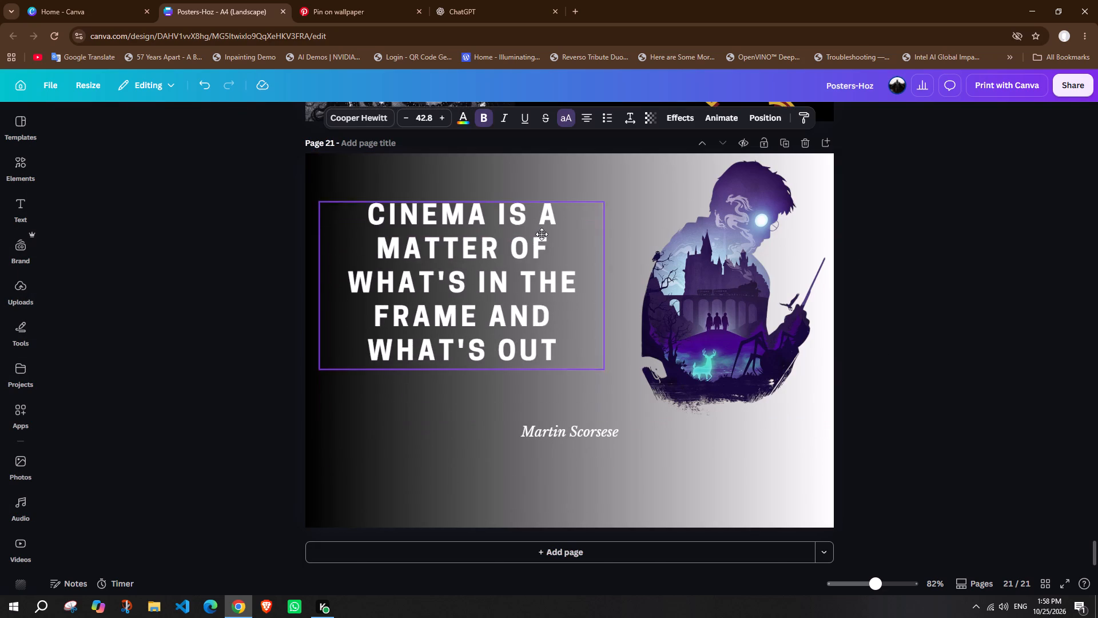
drag(542, 234, 539, 211)
drag(571, 426, 456, 343)
Enlarge the silhouette image proportionally from its lower-left corner to about 14 by 19, keeping it anchored in the page's upper-right corner.
click(733, 259)
drag(635, 422, 594, 485)
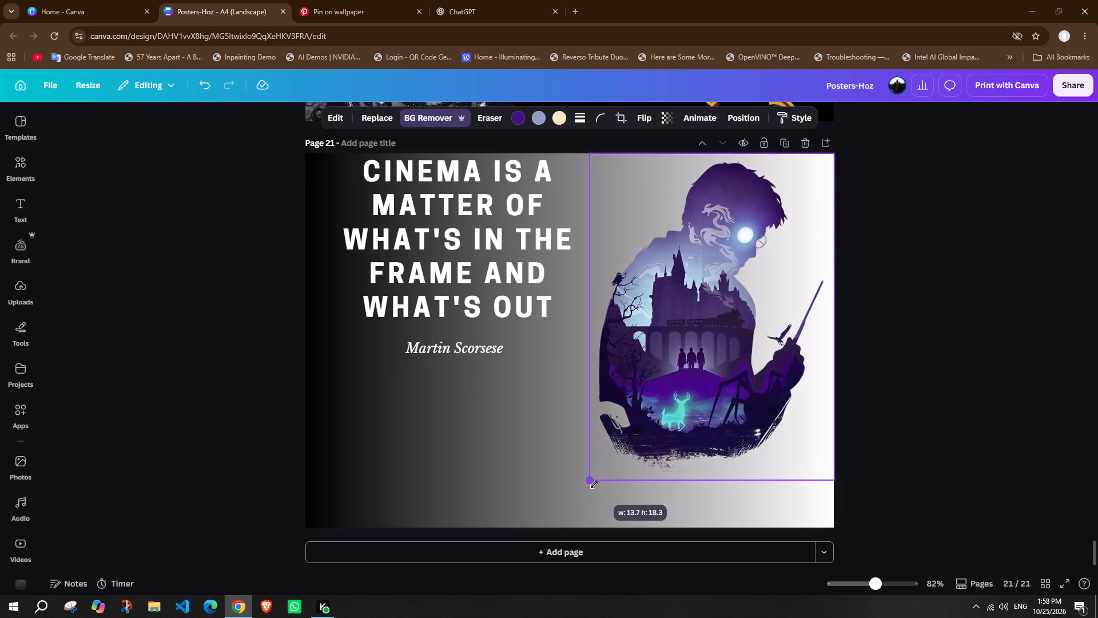
drag(594, 485, 588, 492)
click(864, 371)
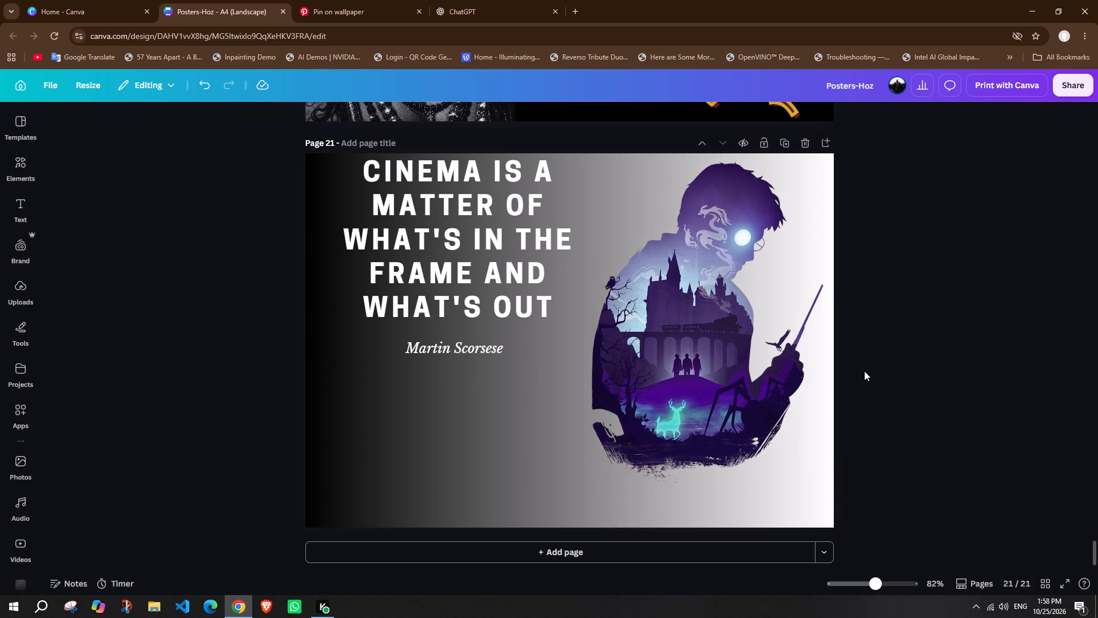
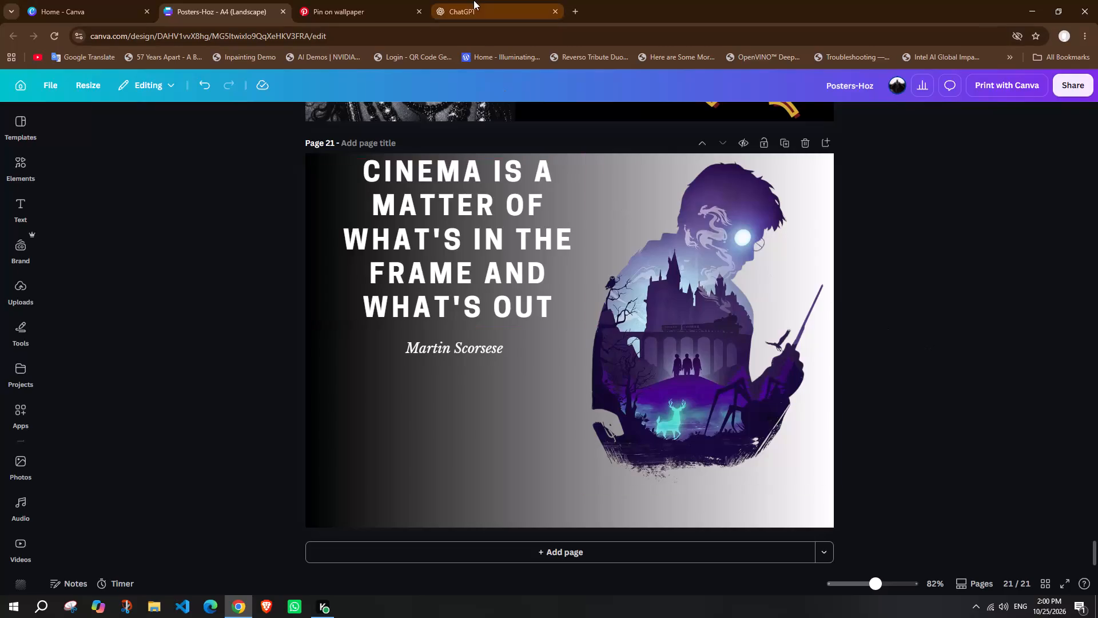
Search the web in a new tab for harry potter quotes and expand the overview to show its full list.
click(568, 2)
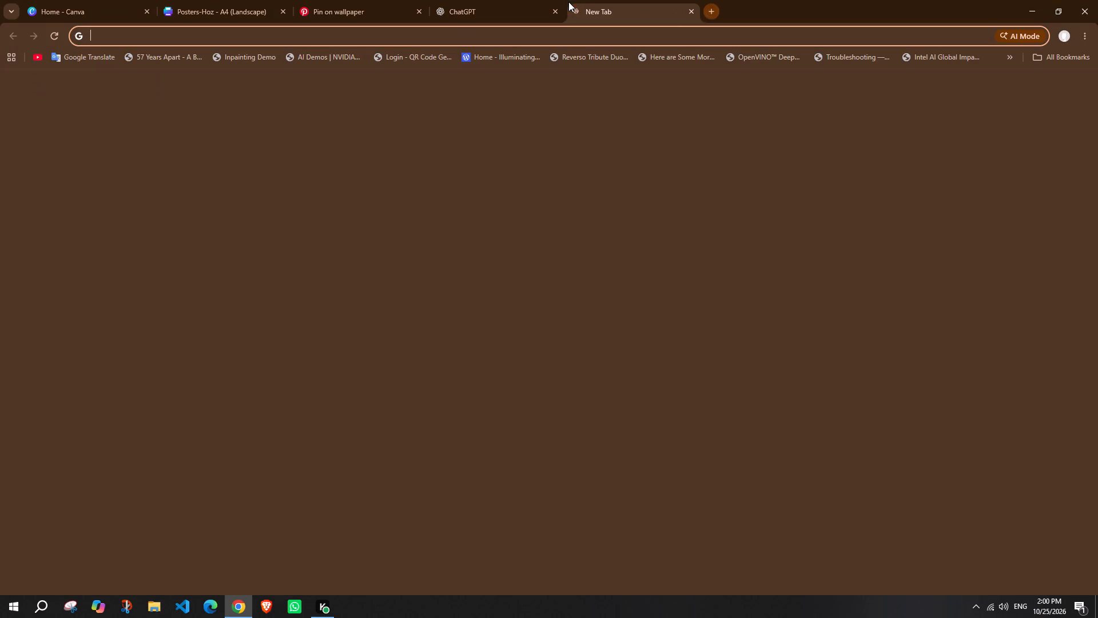
text(harry potter quotes)
key(Return)
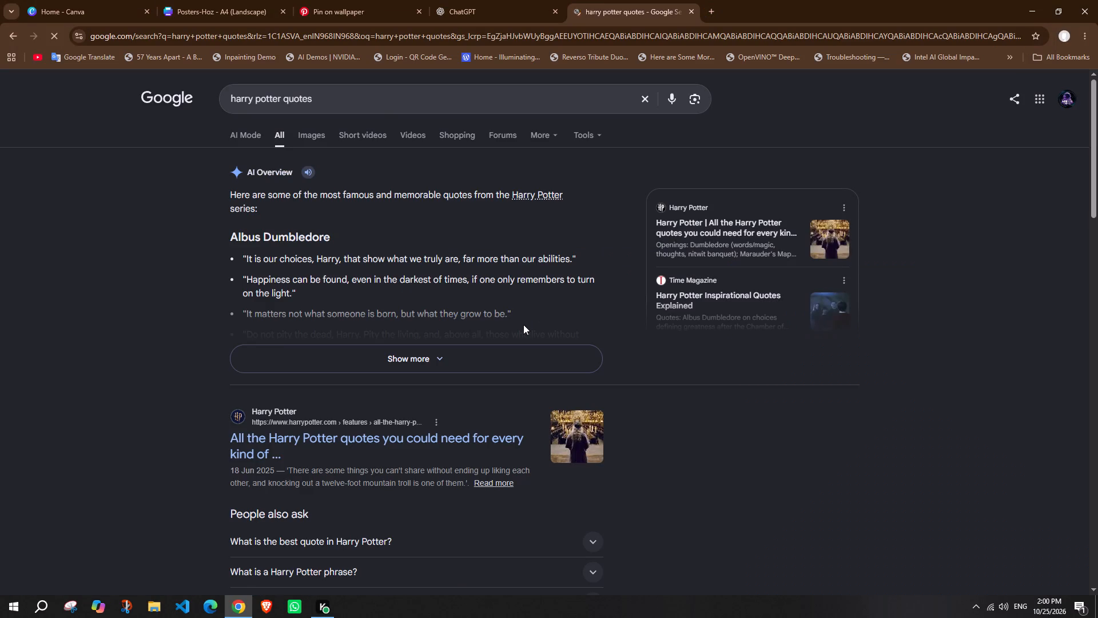
click(465, 350)
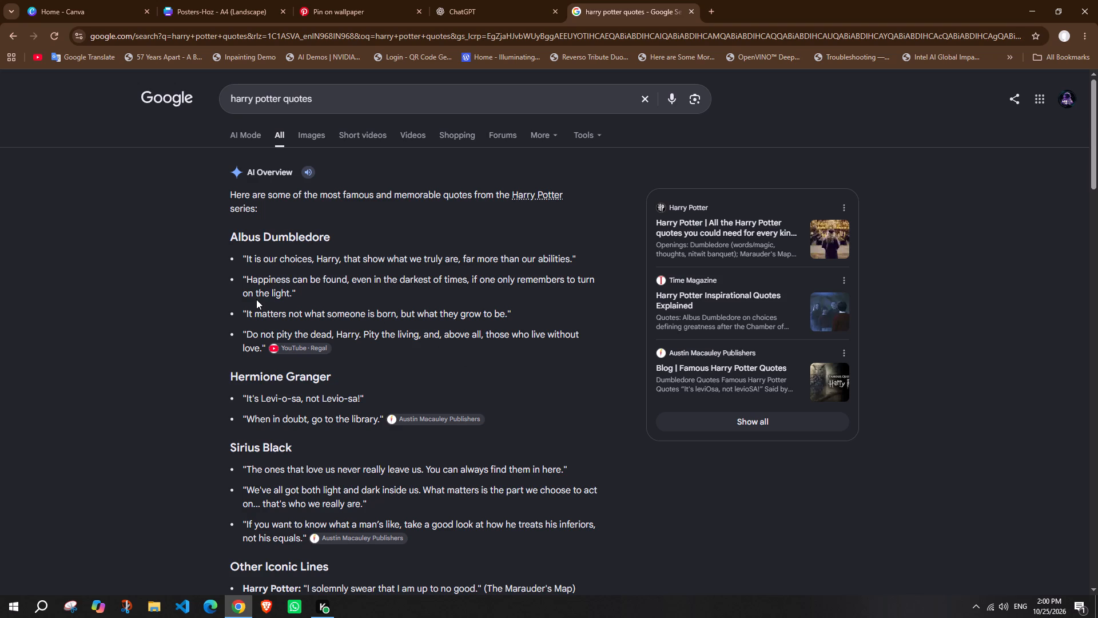
Copy Dumbledore's quote "It matters not what someone is born, but what they grow to be." over the cinema quote on page 21.
drag(245, 313, 497, 318)
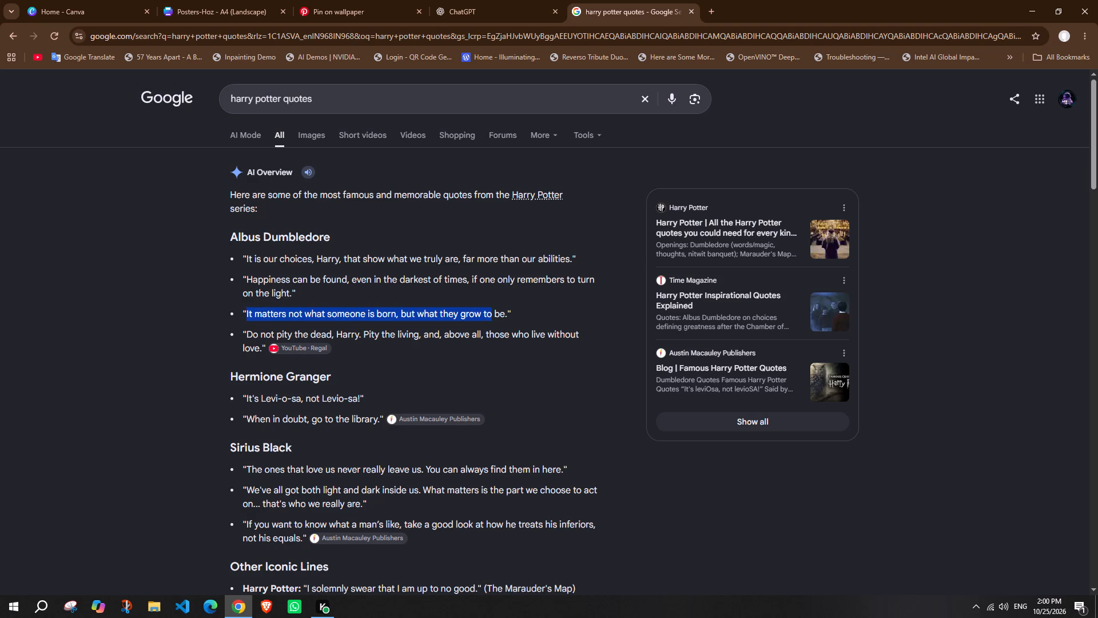
drag(497, 318, 506, 317)
key(ctrl+c)
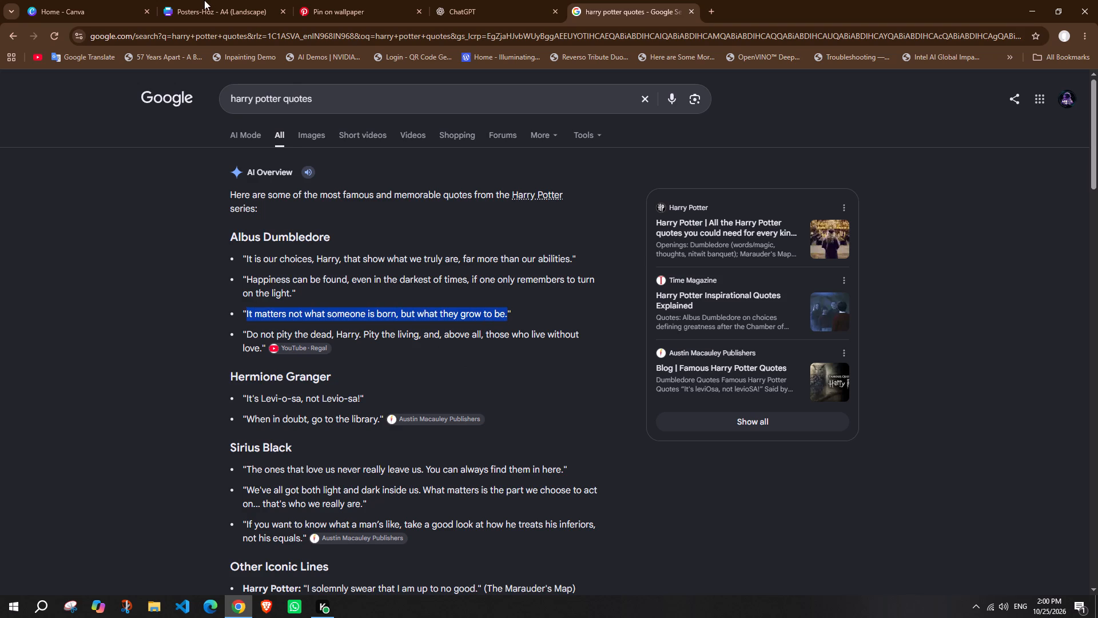
click(206, 0)
double_click(456, 227)
key(ctrl+v)
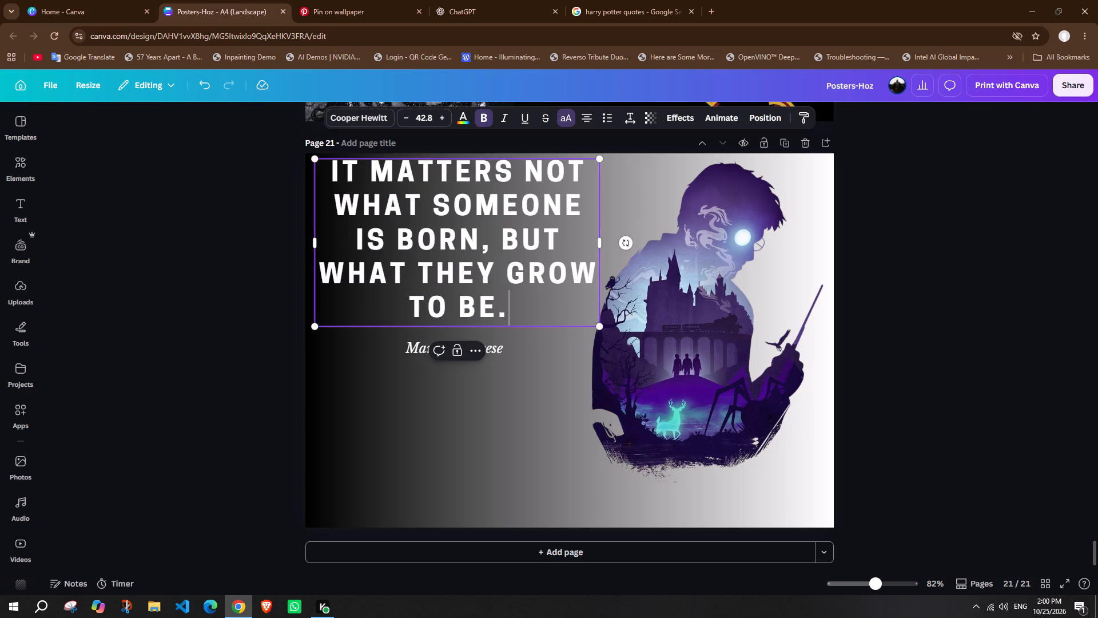
click(544, 371)
Left-align the quote text and place it near the upper-left corner of page 21, just above the credit.
drag(508, 259, 519, 338)
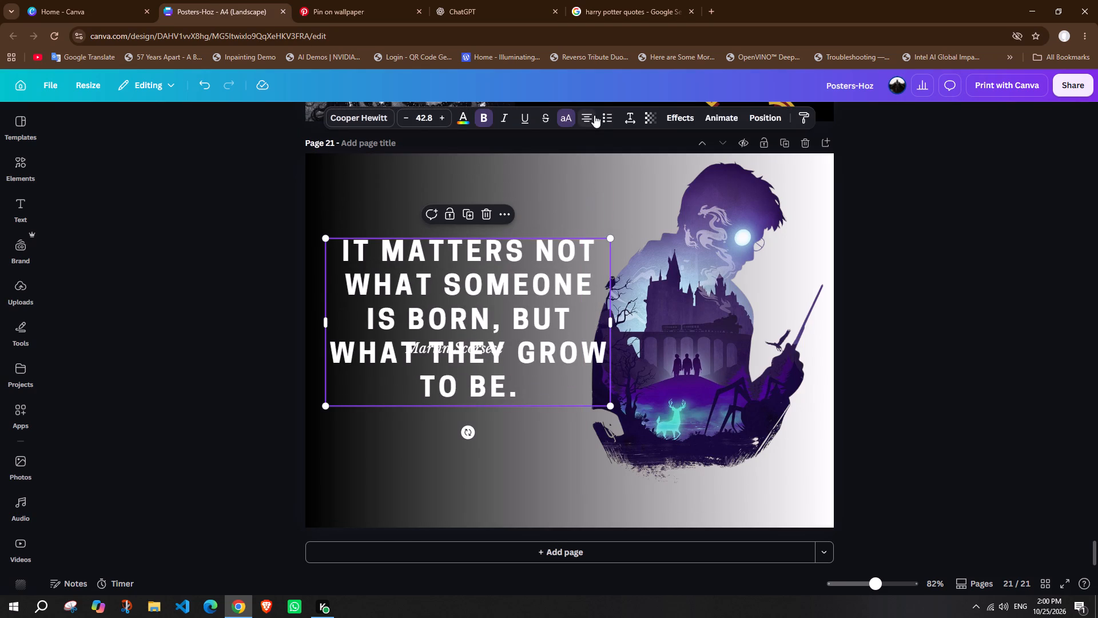
click(594, 115)
drag(509, 288, 506, 216)
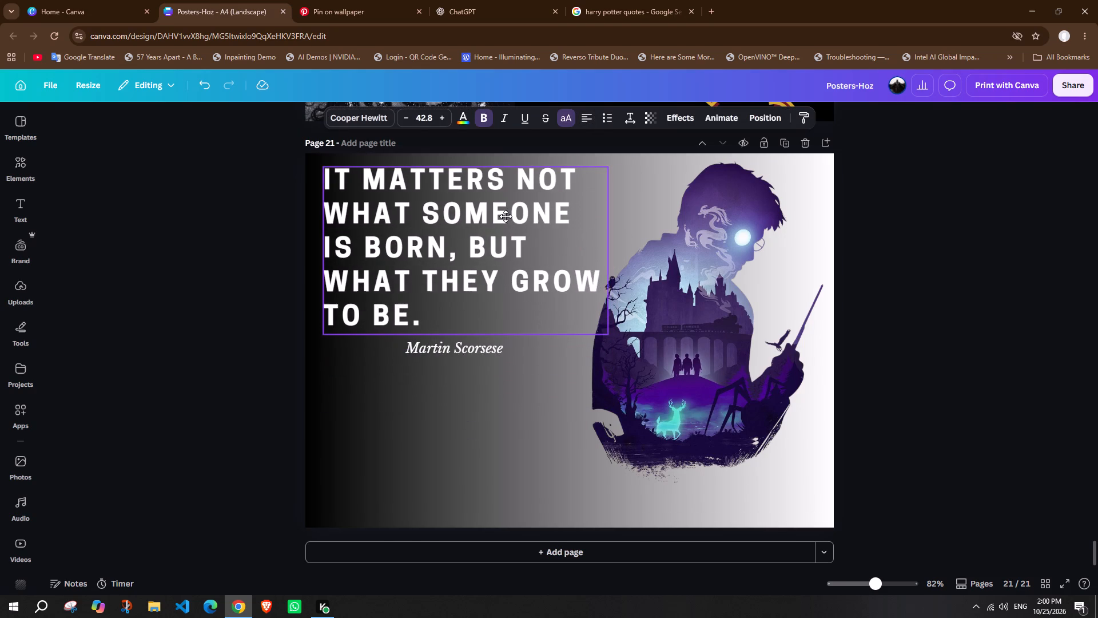
drag(506, 216, 504, 216)
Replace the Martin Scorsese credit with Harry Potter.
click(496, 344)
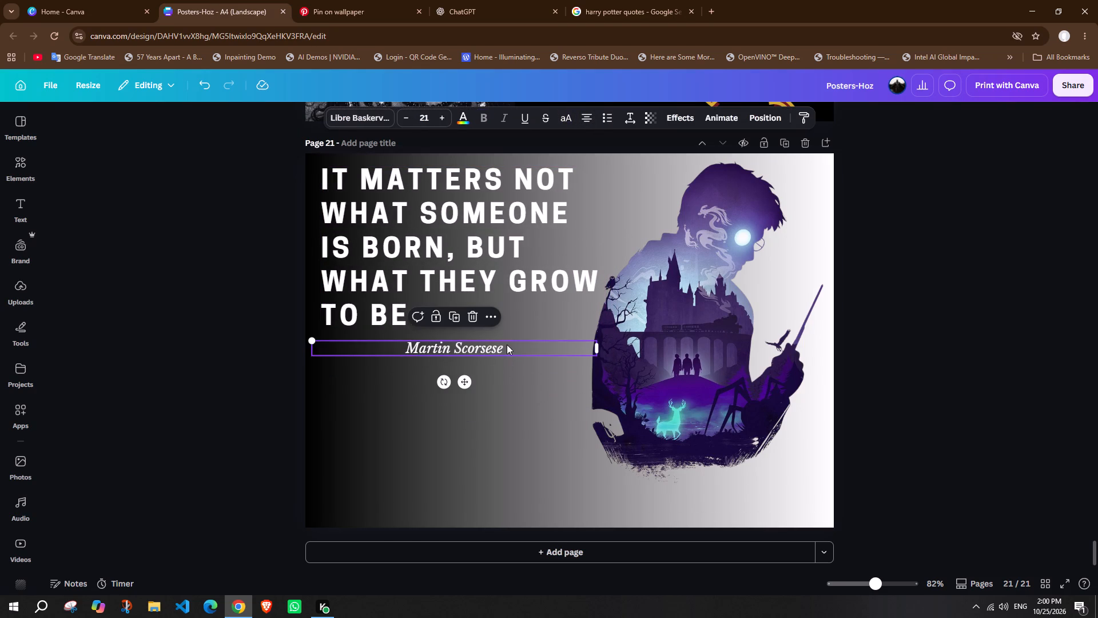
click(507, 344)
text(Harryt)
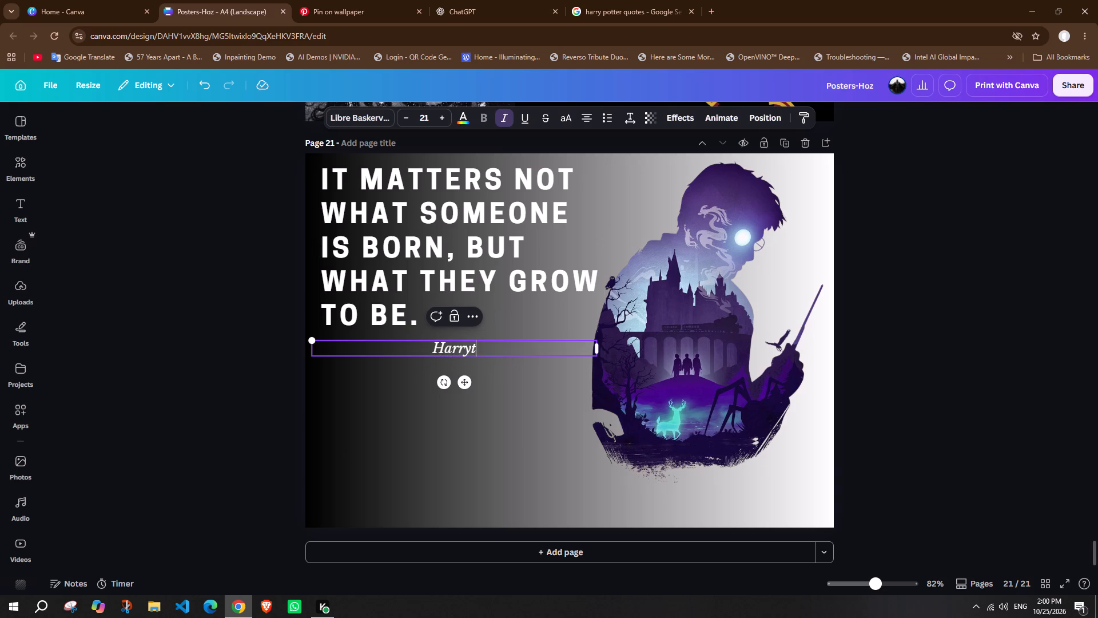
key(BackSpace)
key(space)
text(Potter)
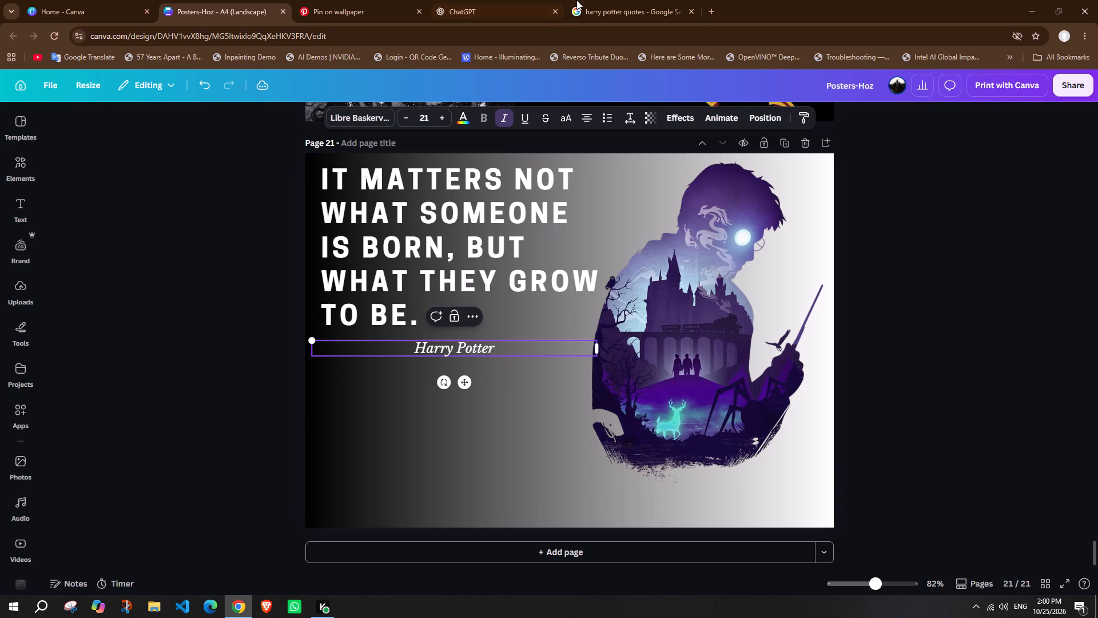
Copy the name Albus Dumbledore from the Google quotes results and replace the Harry Potter credit on the poster with it.
click(591, 0)
click(453, 243)
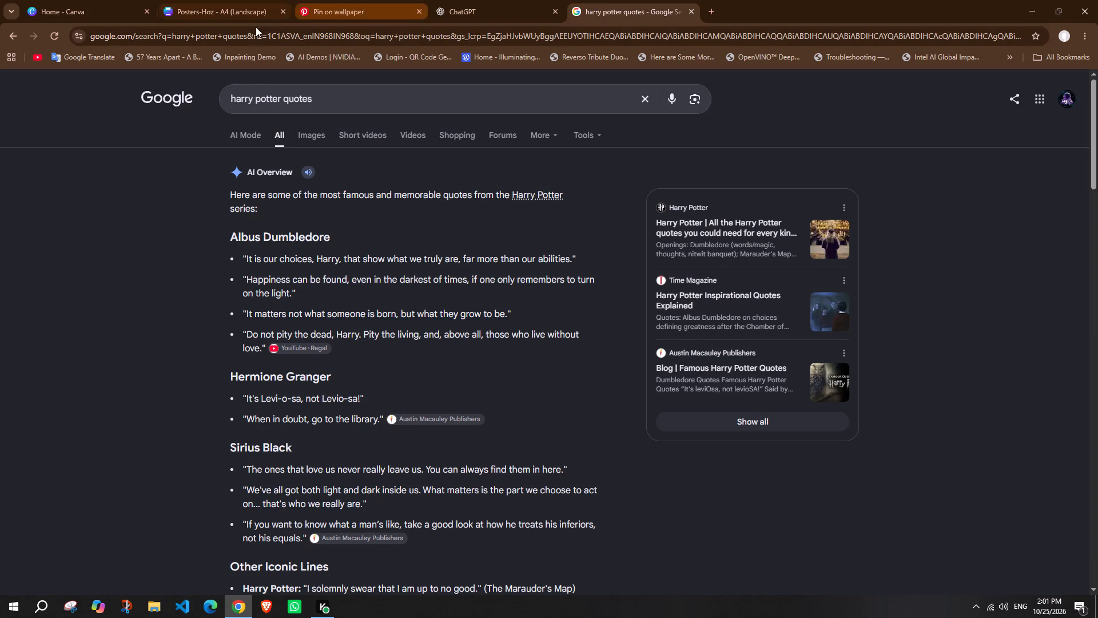
drag(329, 233, 234, 243)
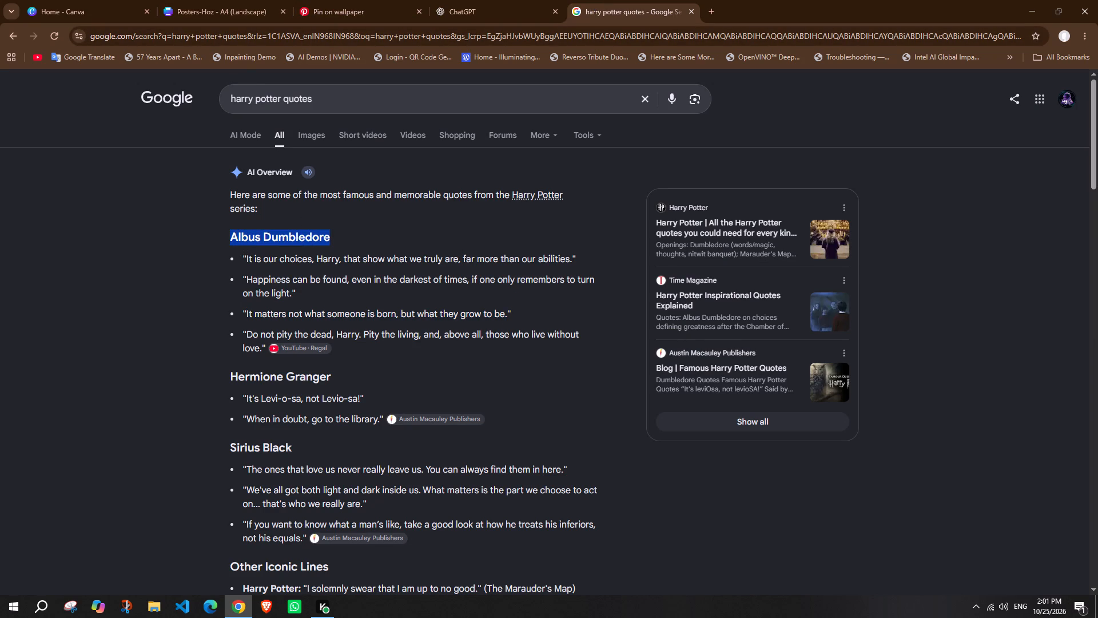
drag(234, 243, 233, 243)
key(ctrl+c)
click(226, 0)
drag(512, 351, 404, 351)
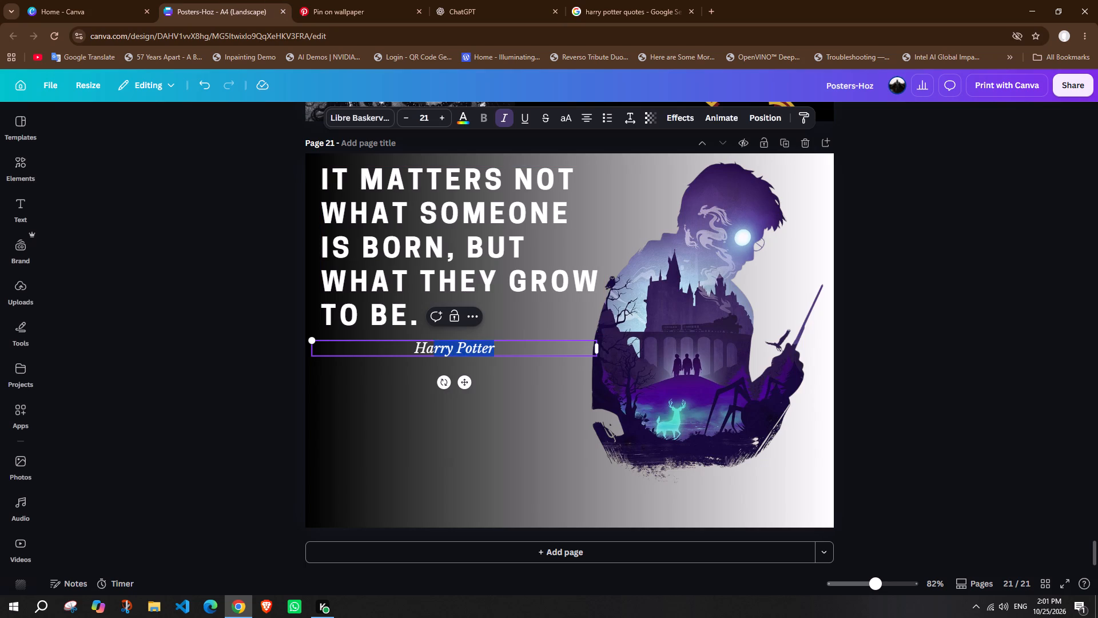
drag(404, 351, 375, 352)
key(ctrl+v)
click(480, 406)
Narrow the Albus Dumbledore credit's text box to about 7 wide and place it centred just beneath the quote.
drag(463, 350, 458, 352)
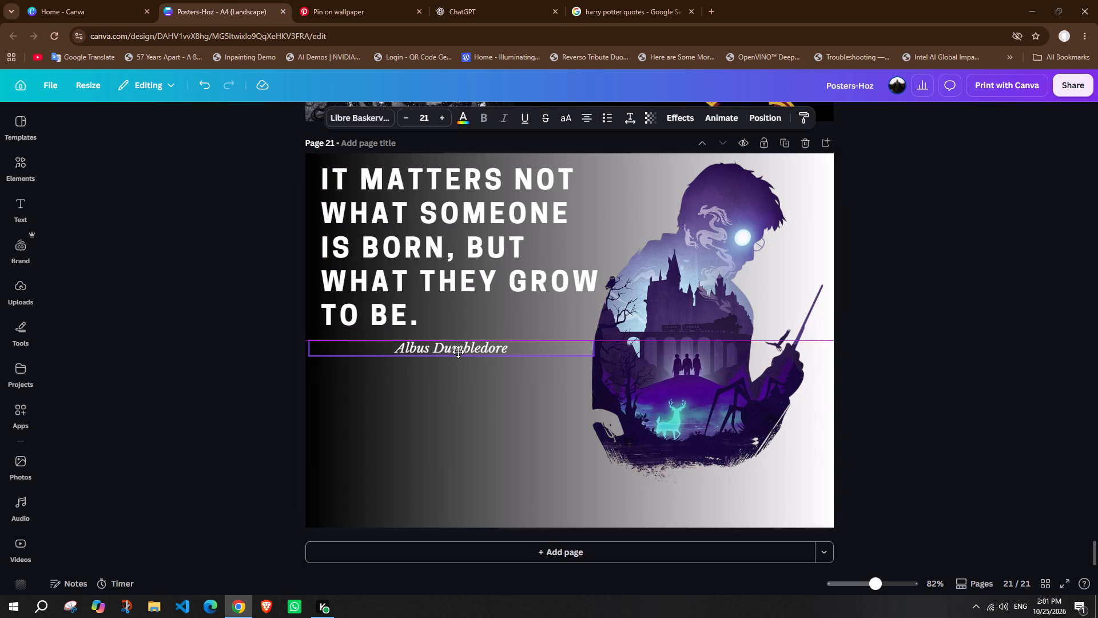
drag(458, 352, 457, 352)
drag(594, 348, 432, 350)
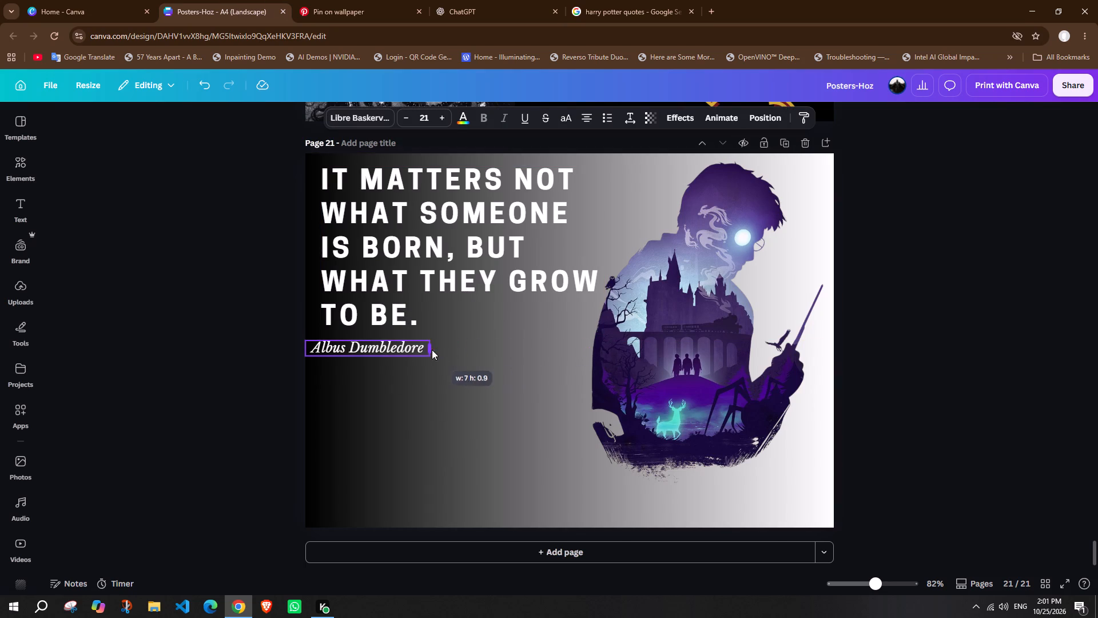
drag(432, 350, 430, 350)
click(419, 390)
drag(381, 350, 459, 352)
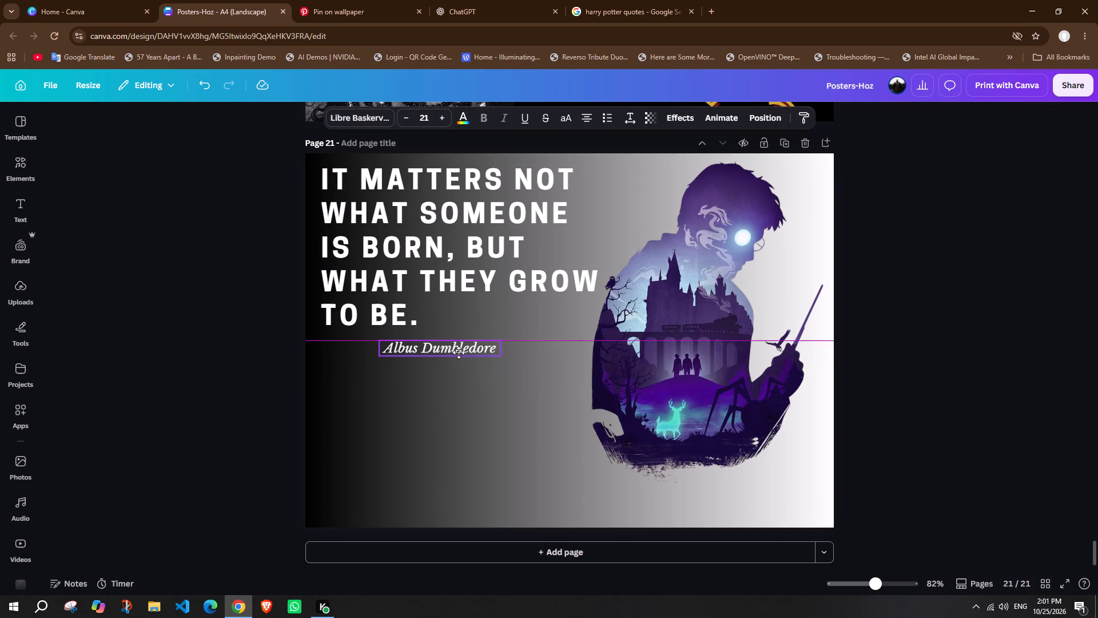
drag(459, 352, 470, 356)
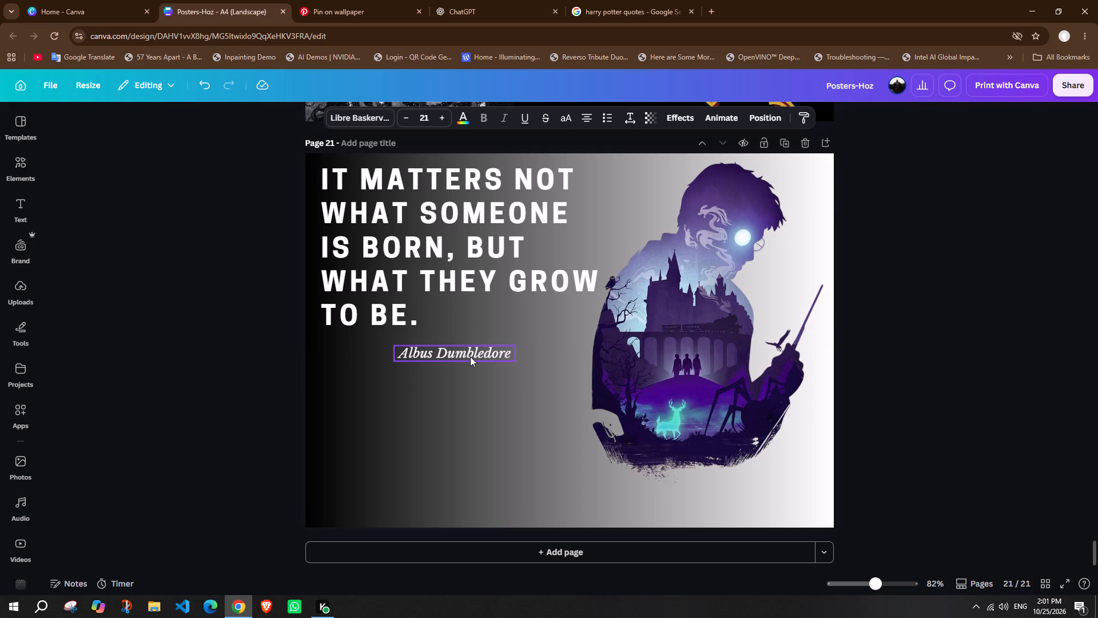
drag(470, 356, 470, 355)
click(507, 415)
Move the silhouette image down so it snaps into the page's lower-right corner.
click(492, 278)
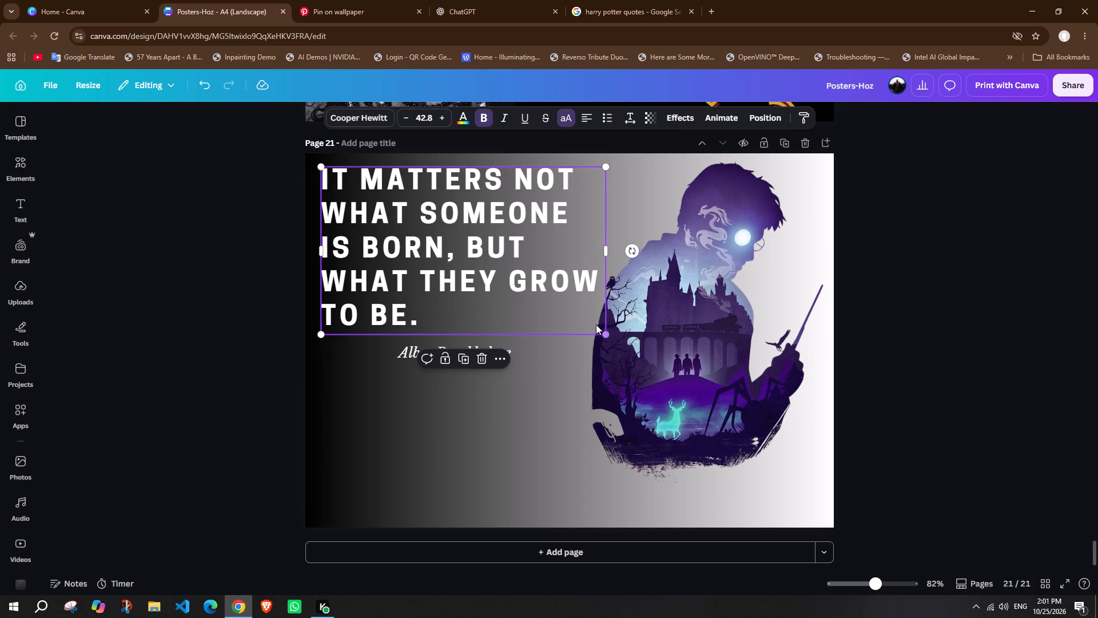
drag(666, 395, 671, 427)
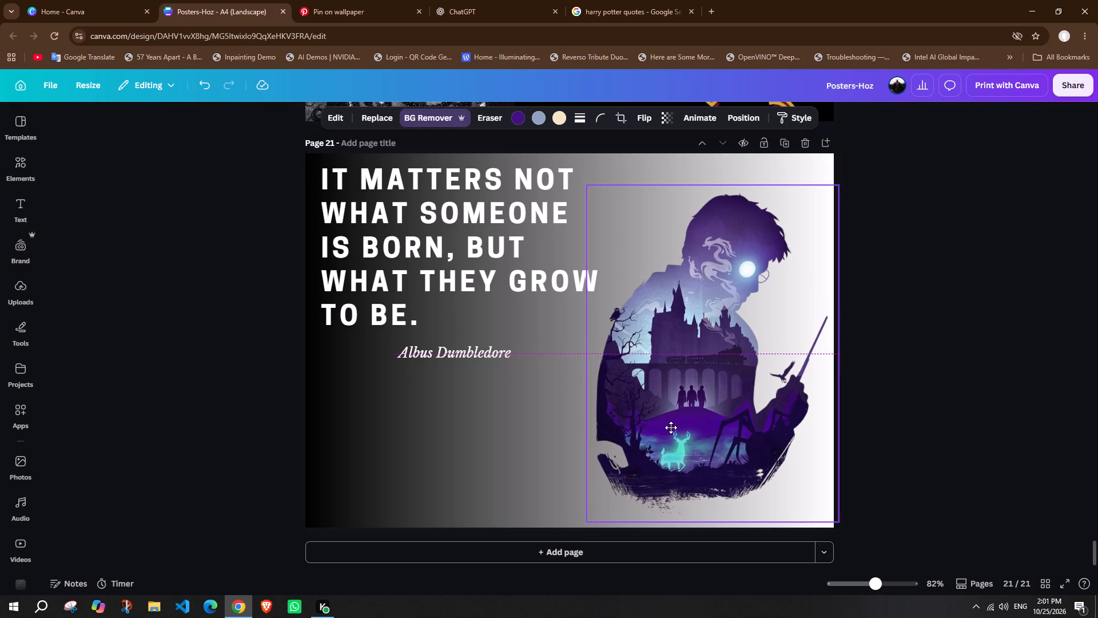
drag(671, 427, 667, 432)
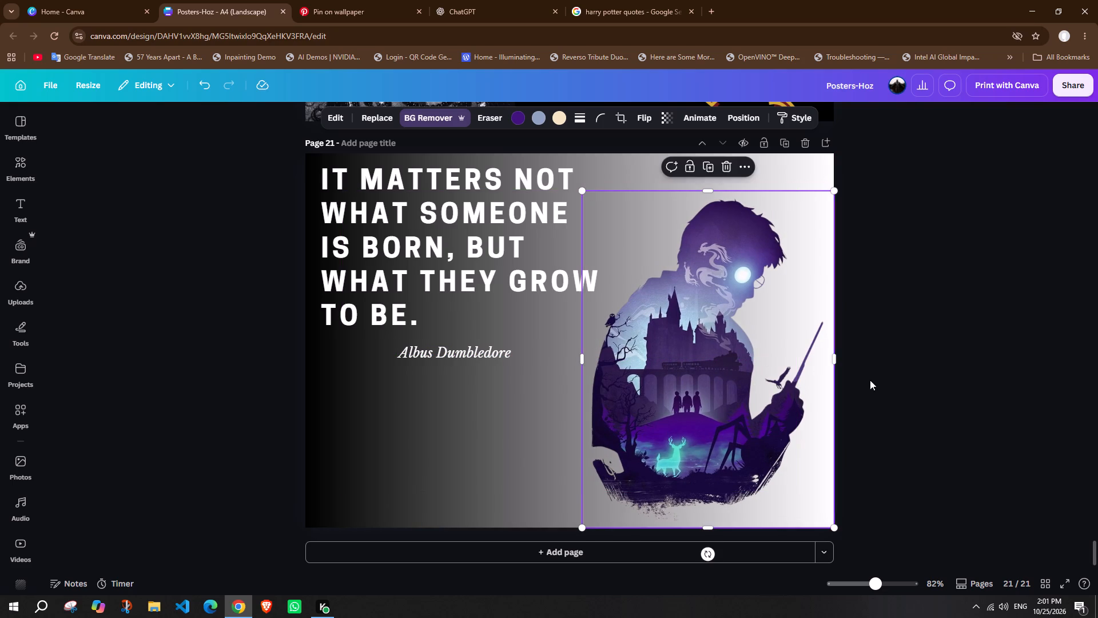
click(918, 369)
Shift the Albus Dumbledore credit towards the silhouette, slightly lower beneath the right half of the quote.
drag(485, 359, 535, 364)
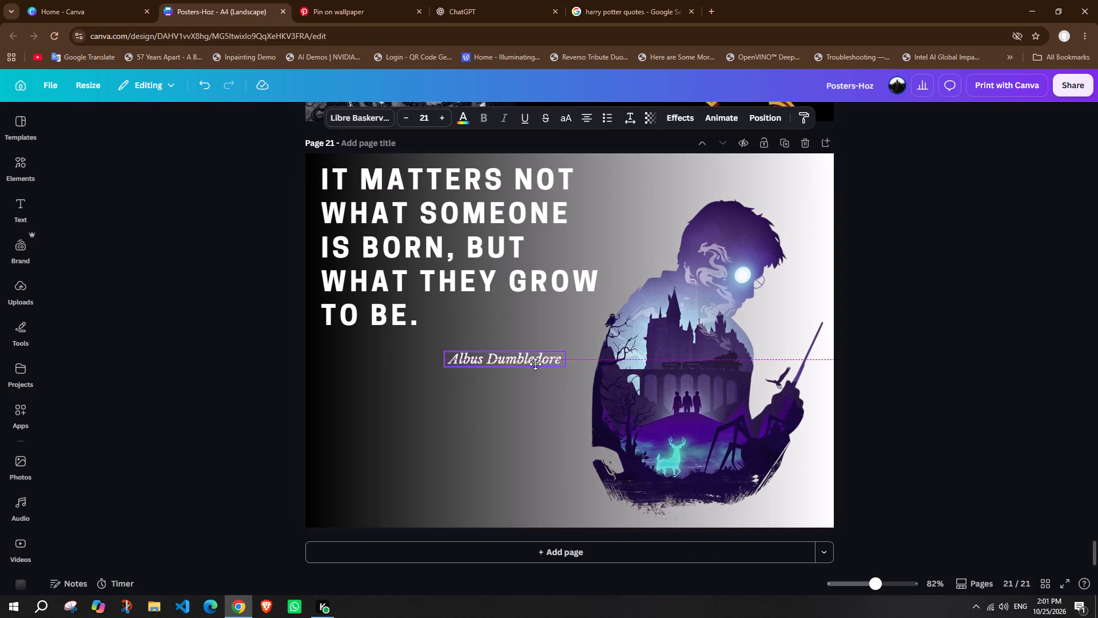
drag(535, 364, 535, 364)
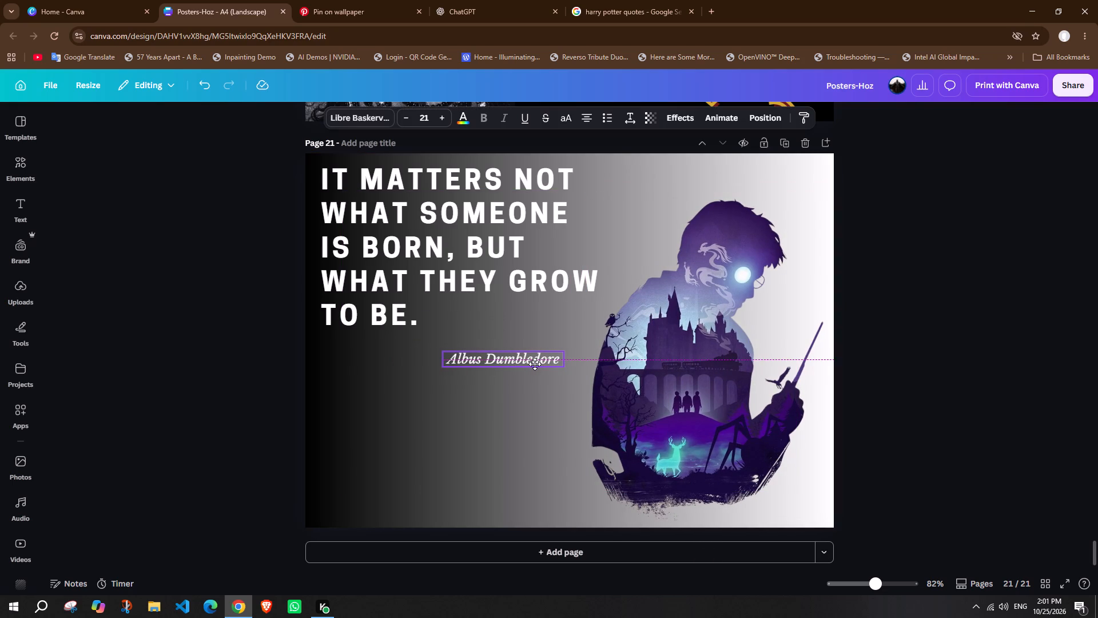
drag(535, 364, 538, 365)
Enlarge the quote text proportionally from its lower-right corner to about 17.6 by 10.4, font size 47.
click(510, 263)
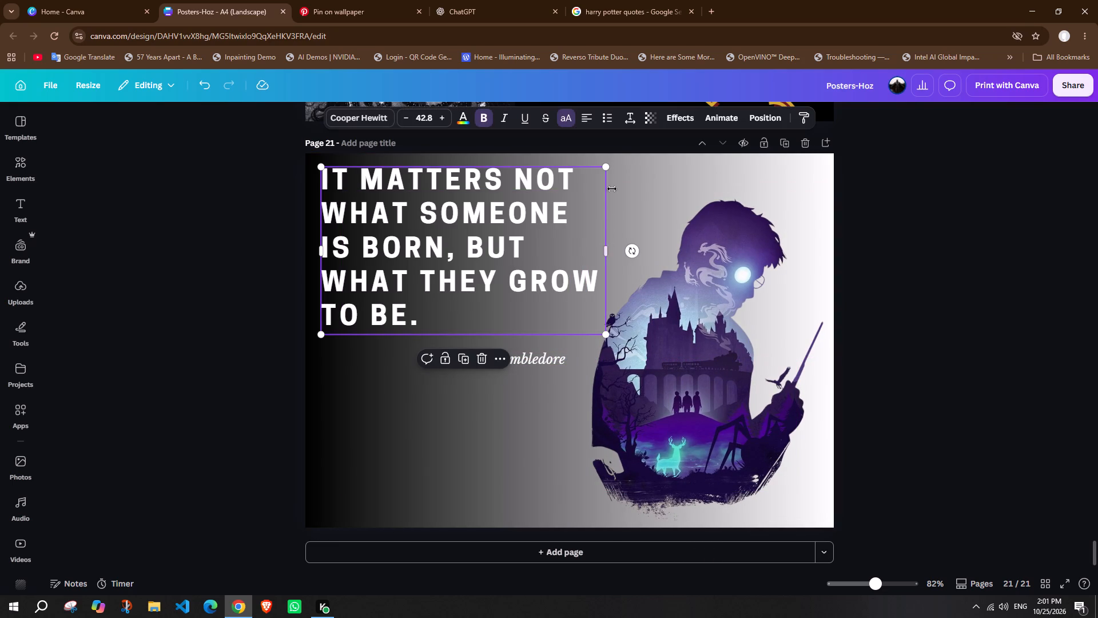
drag(609, 335, 630, 360)
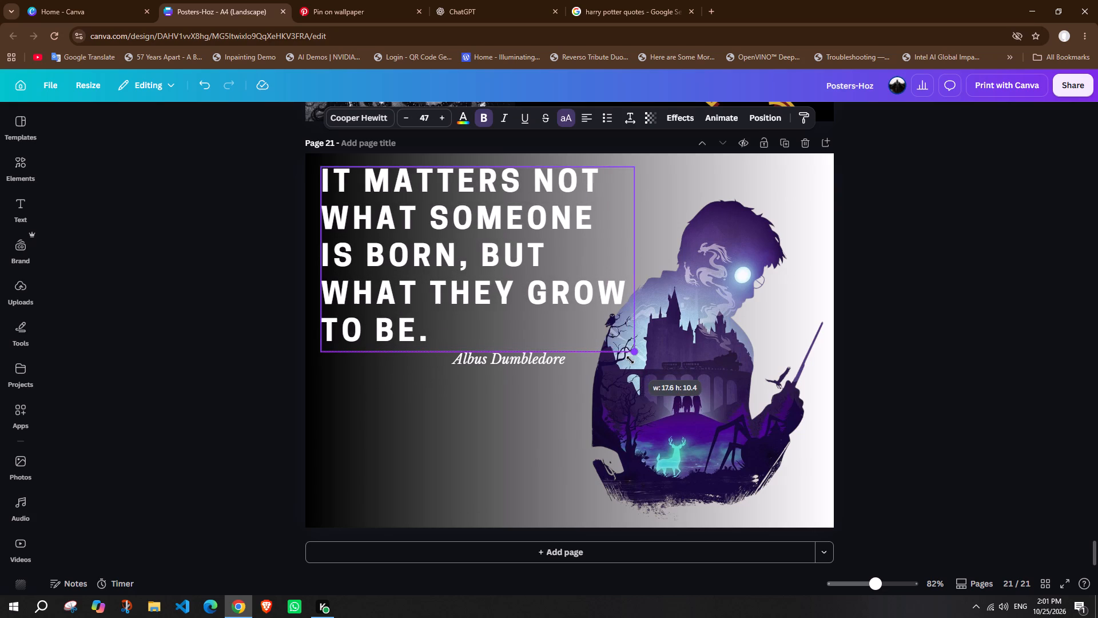
drag(630, 360, 634, 362)
click(909, 290)
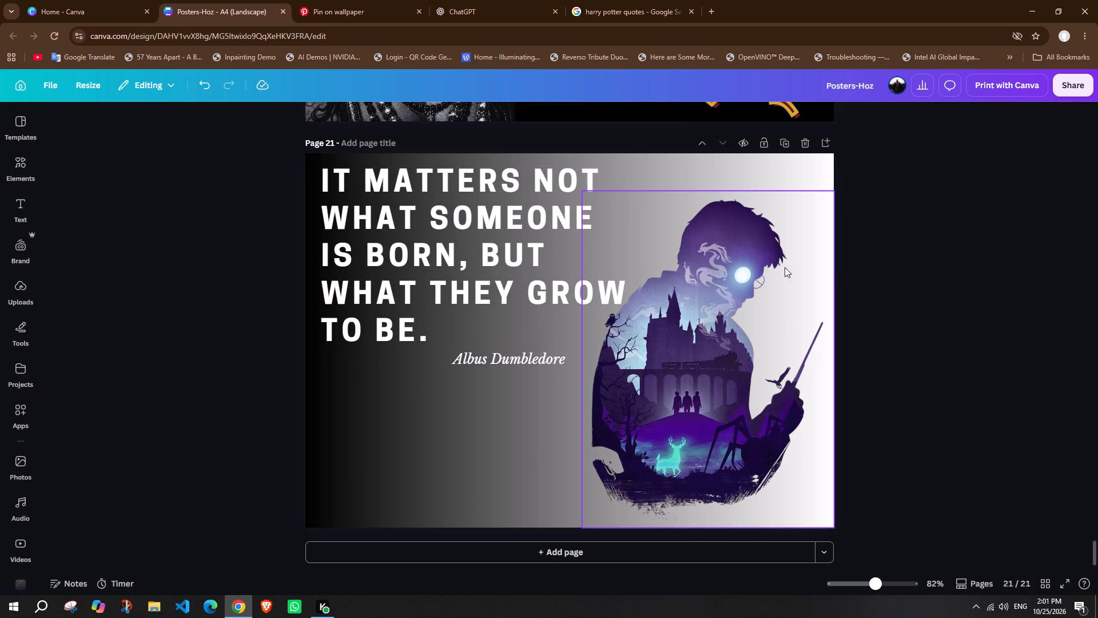
click(902, 275)
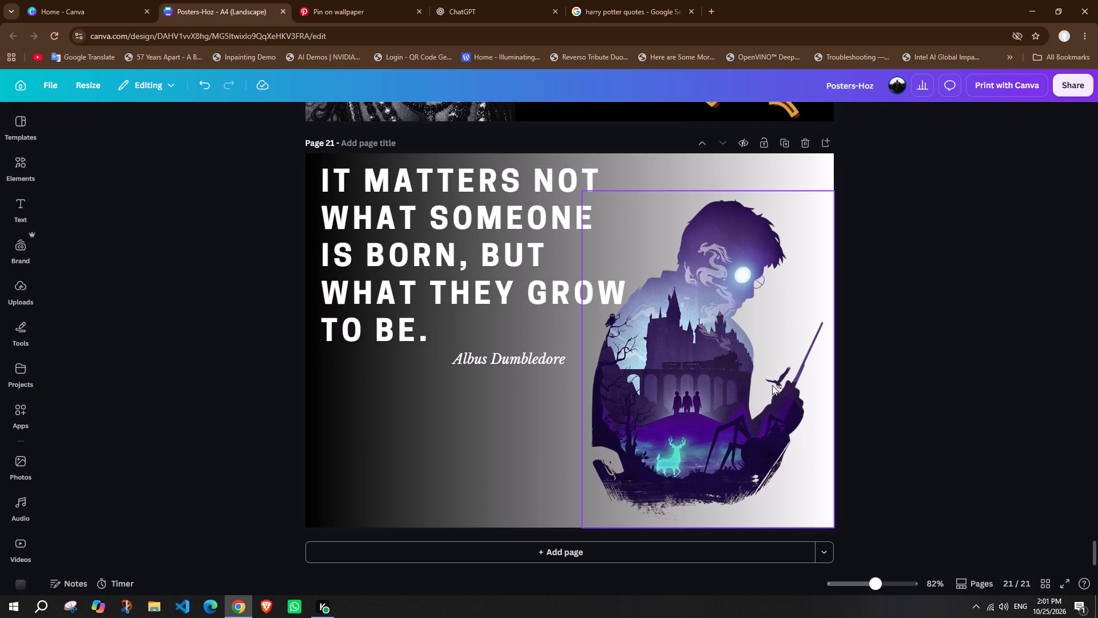
Crop a thin strip off the bottom of the silhouette image and snap it back down to the page's bottom edge.
click(772, 385)
drag(706, 529, 707, 524)
click(920, 421)
drag(757, 355, 757, 362)
click(881, 303)
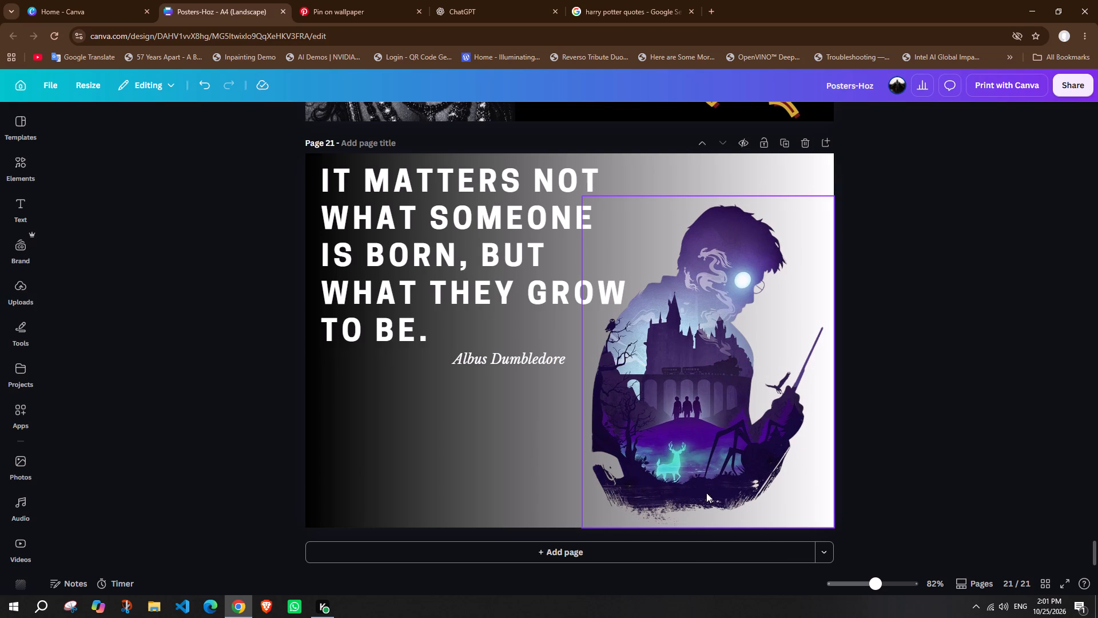
Move the Albus Dumbledore credit lower and centre it beneath the enlarged quote, with a small gap.
drag(529, 365, 526, 366)
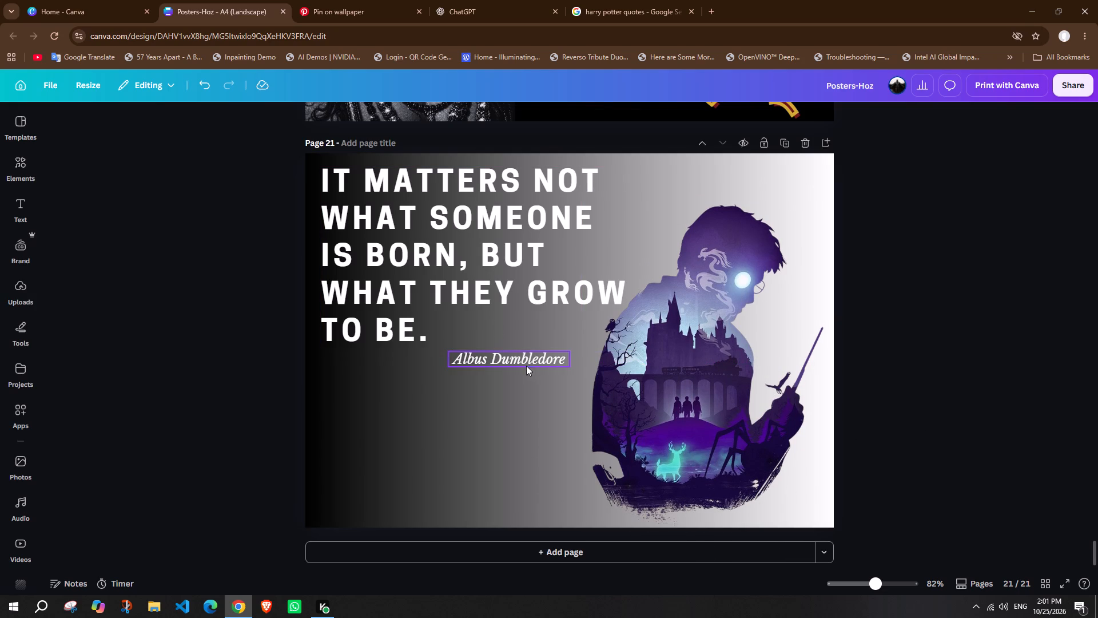
drag(526, 366, 484, 380)
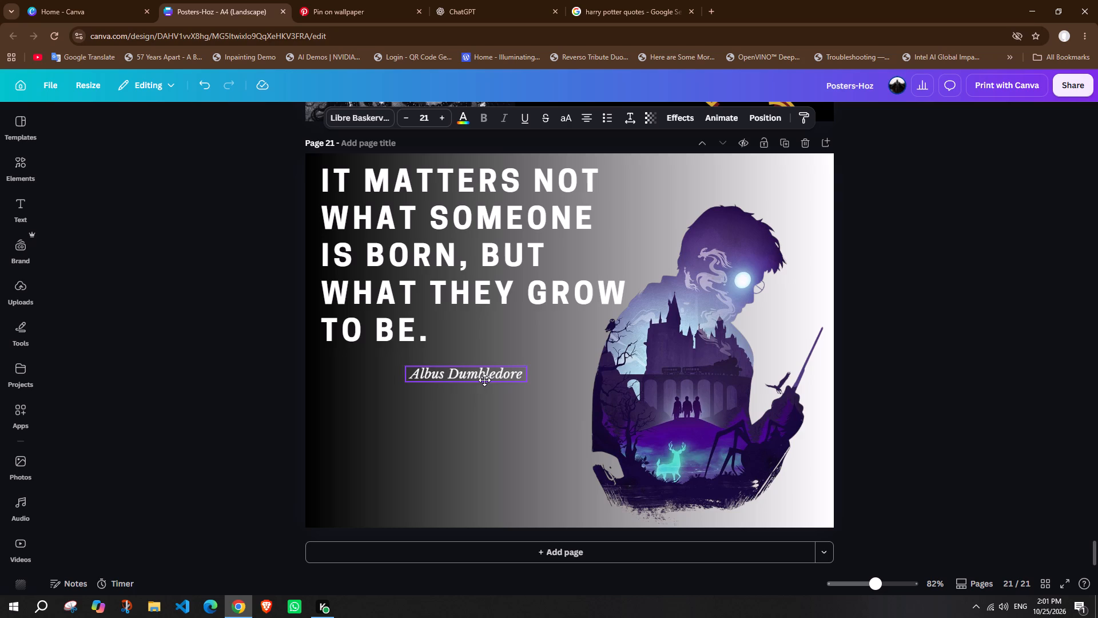
drag(484, 380, 477, 380)
click(567, 276)
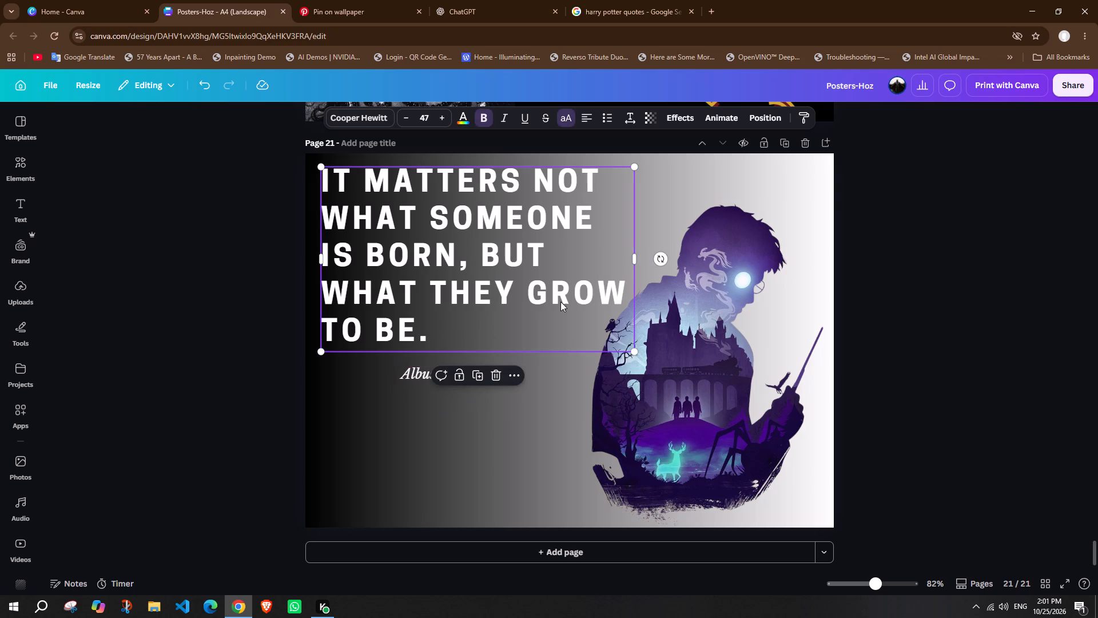
drag(417, 371, 425, 371)
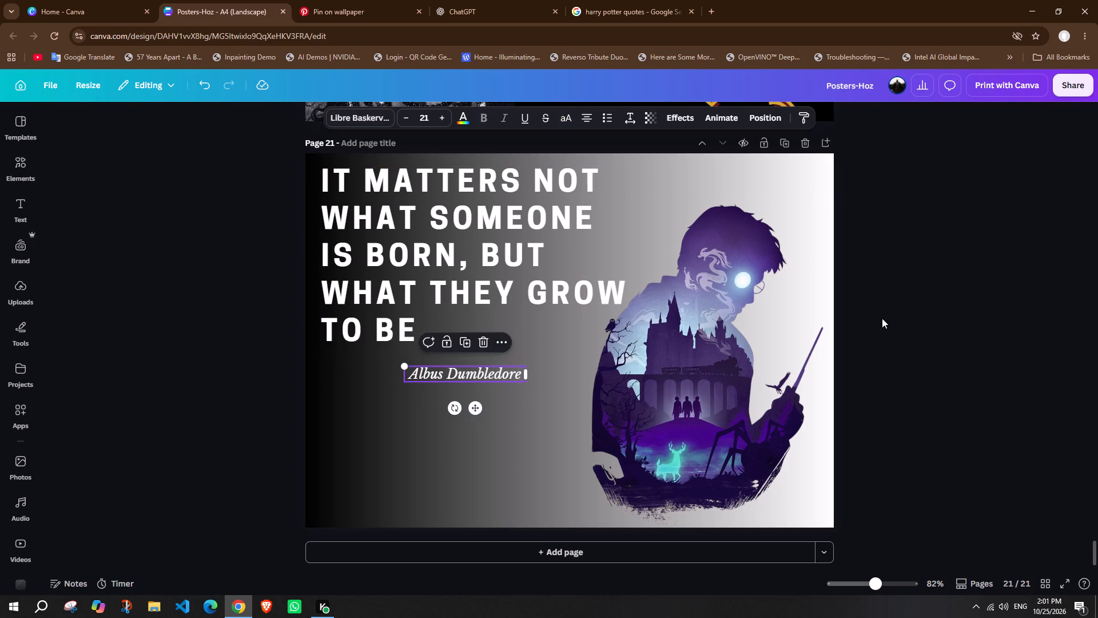
click(902, 311)
Add a new page after page 21.
scroll(950, 354, down, 5)
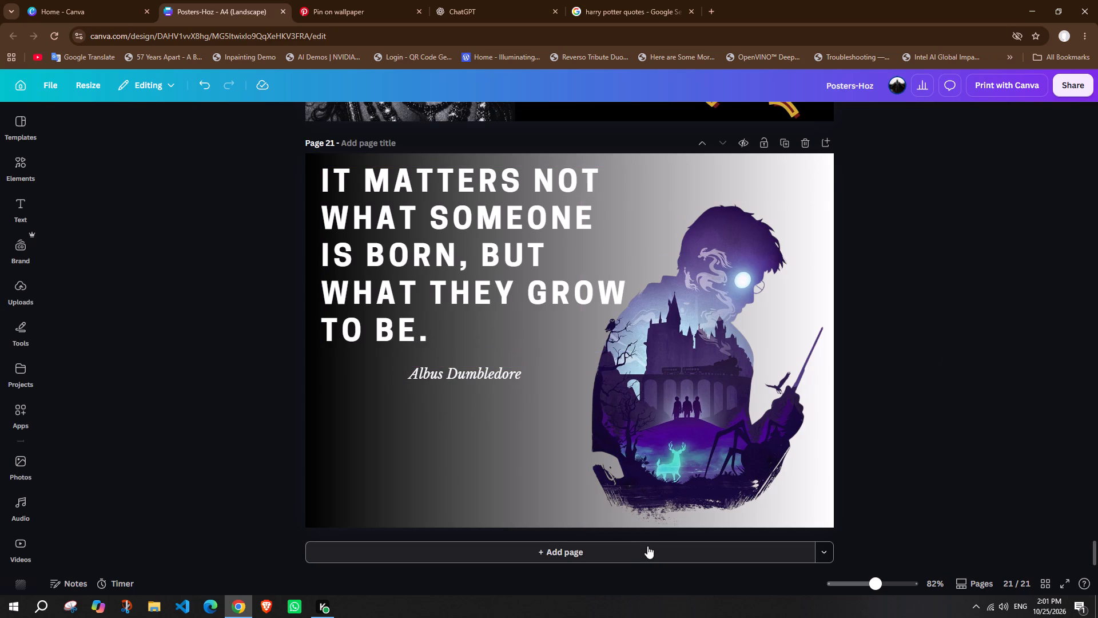
click(648, 548)
Switch to Pinterest and broaden the pin search to harry potter.
click(365, 0)
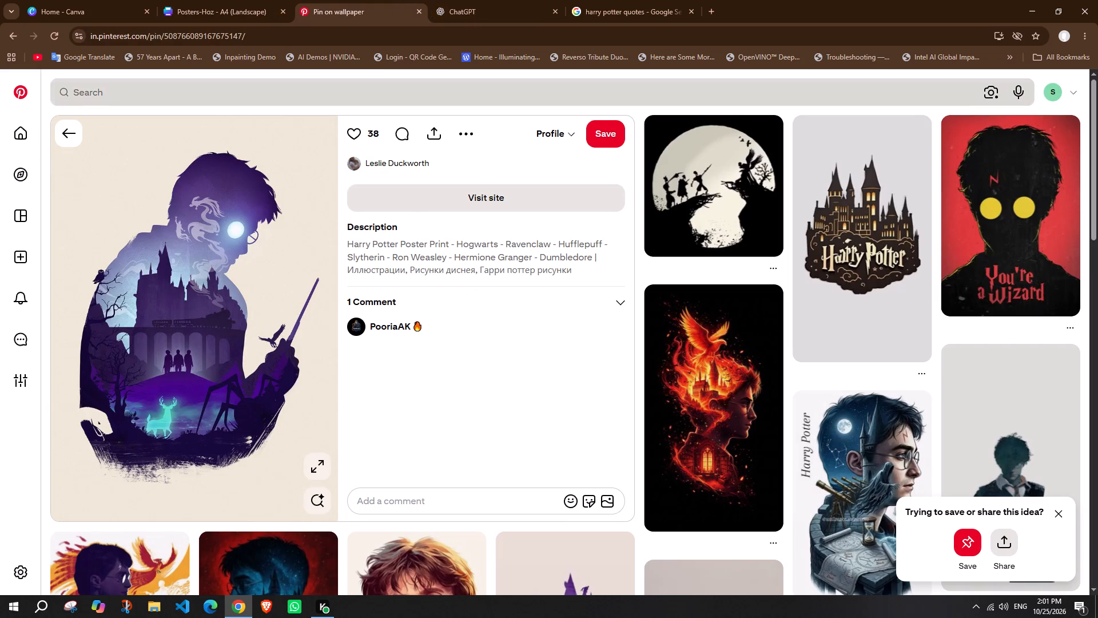
click(60, 123)
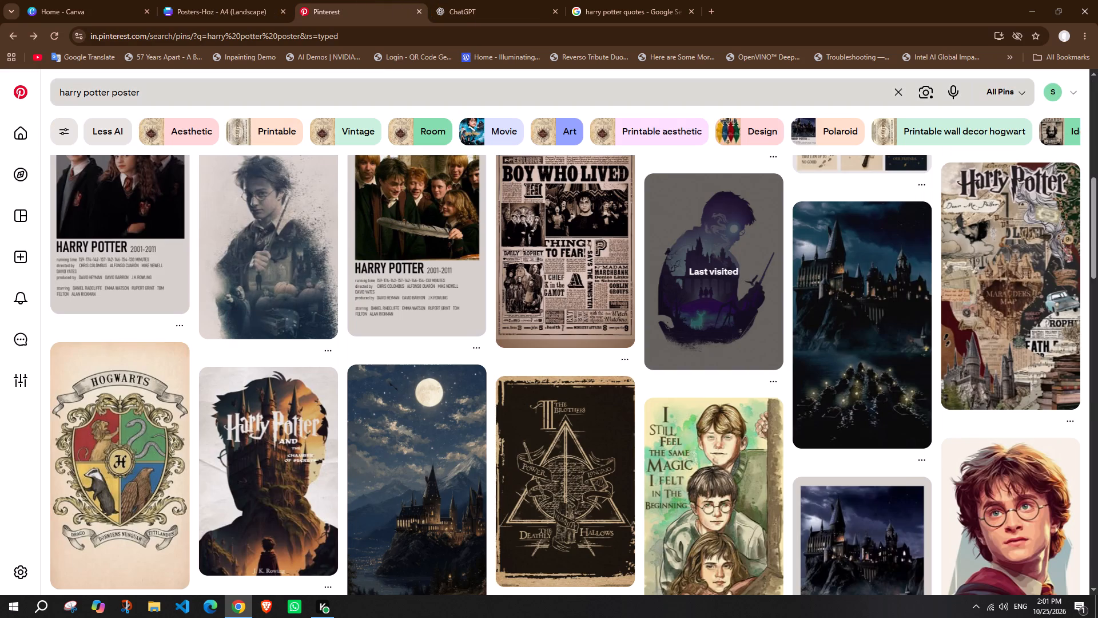
drag(234, 93, 113, 94)
key(BackSpace)
key(Return)
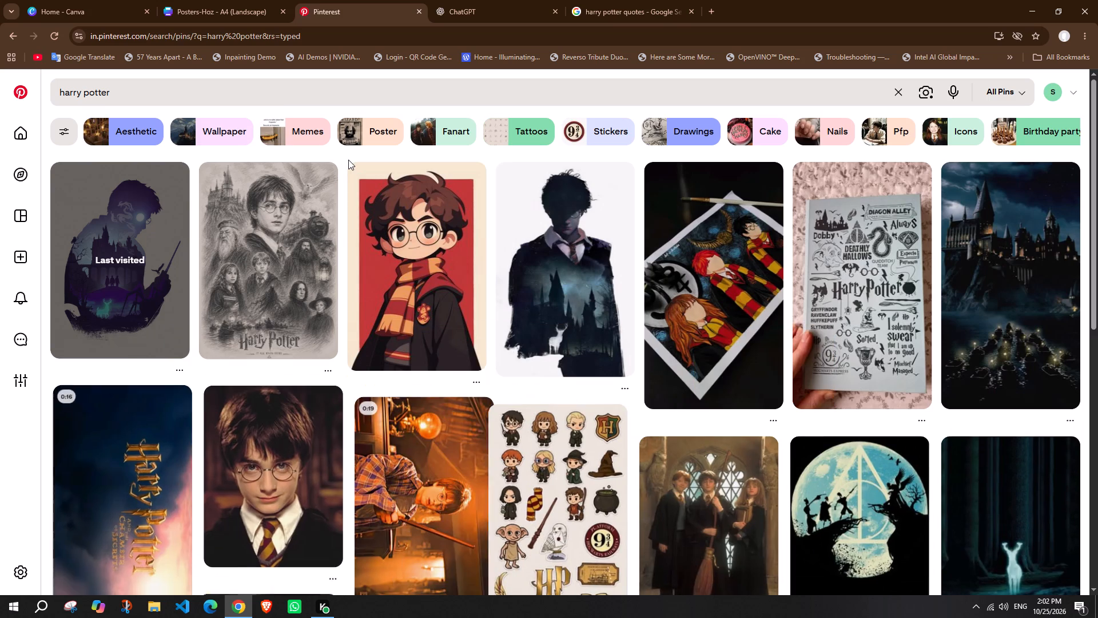
click(488, 154)
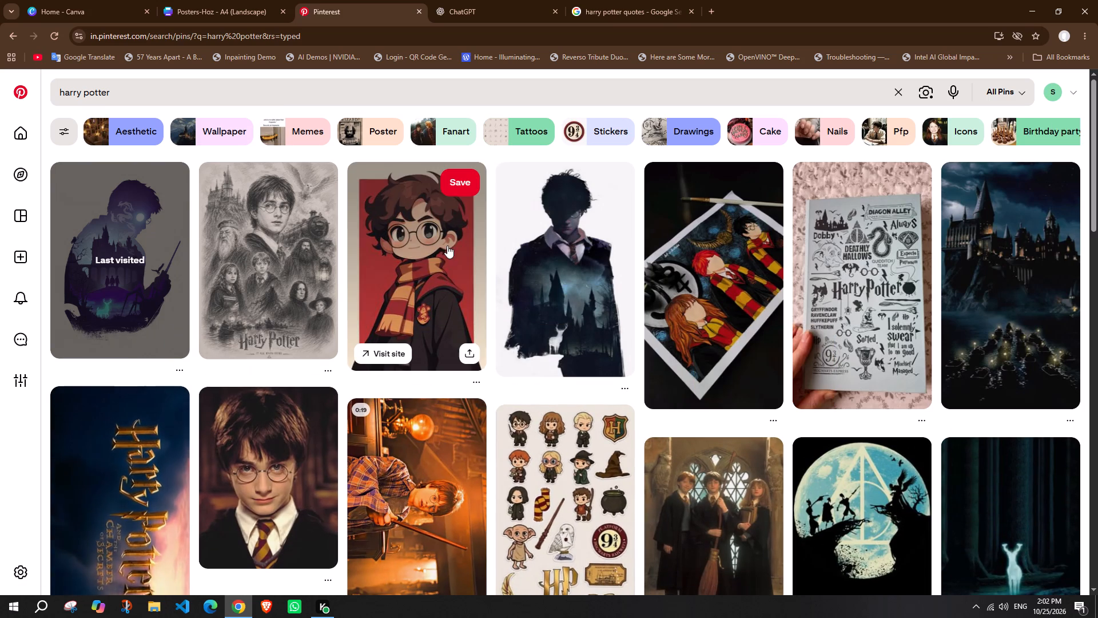
Open the cartoon Harry pin with the red backdrop and striped scarf, and copy its image.
click(447, 245)
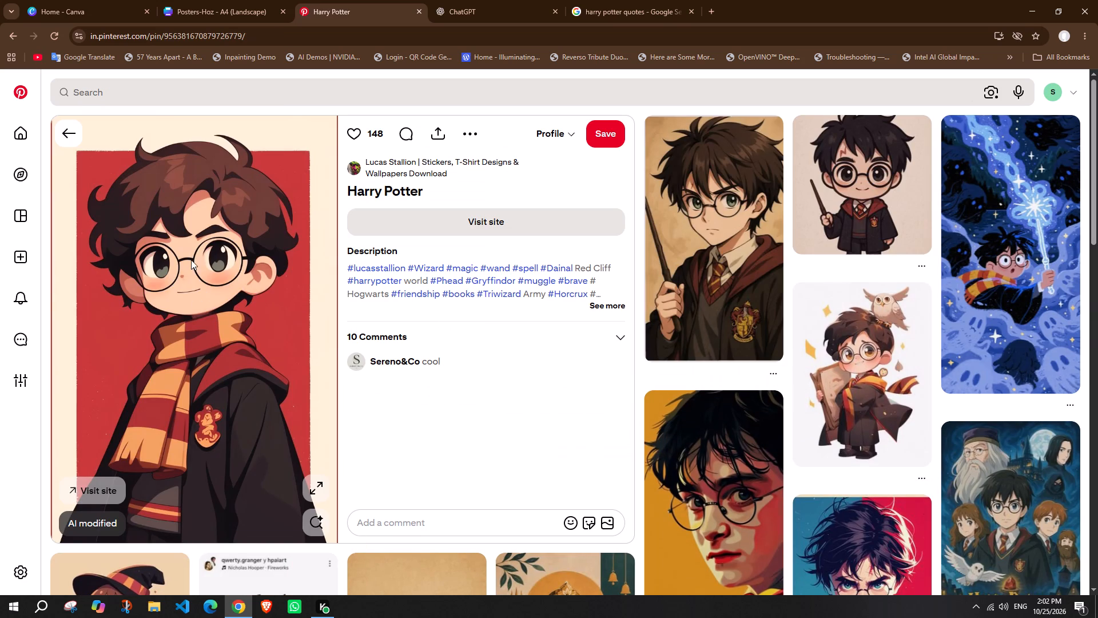
right_click(205, 250)
click(246, 302)
Open the portrait Posters2 design from the Canva home page and add a new page 14 at its end.
click(226, 0)
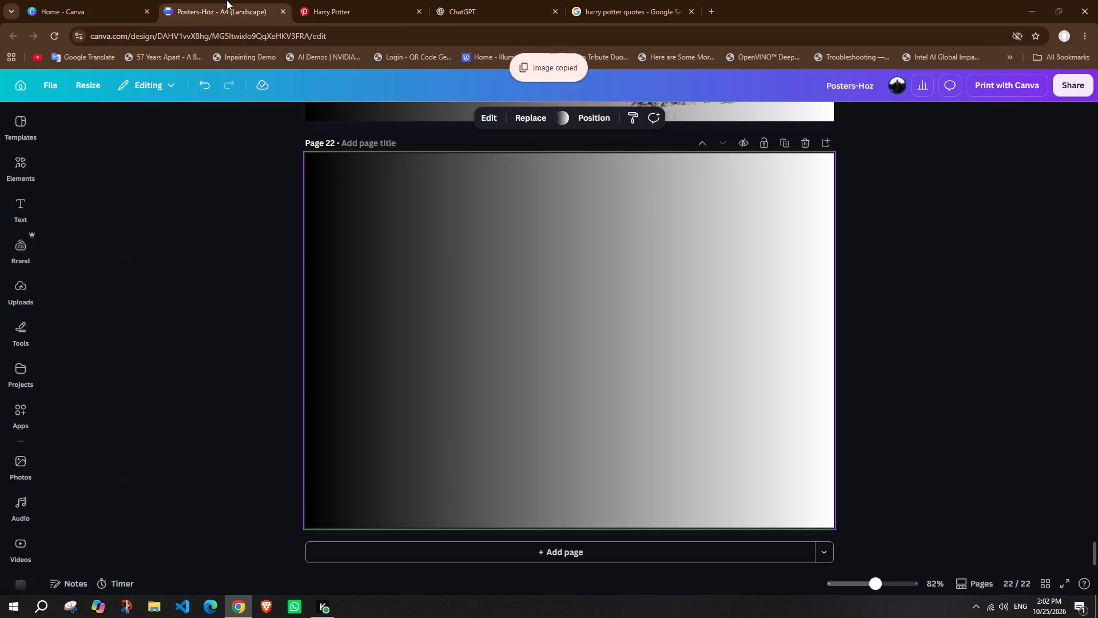
click(53, 0)
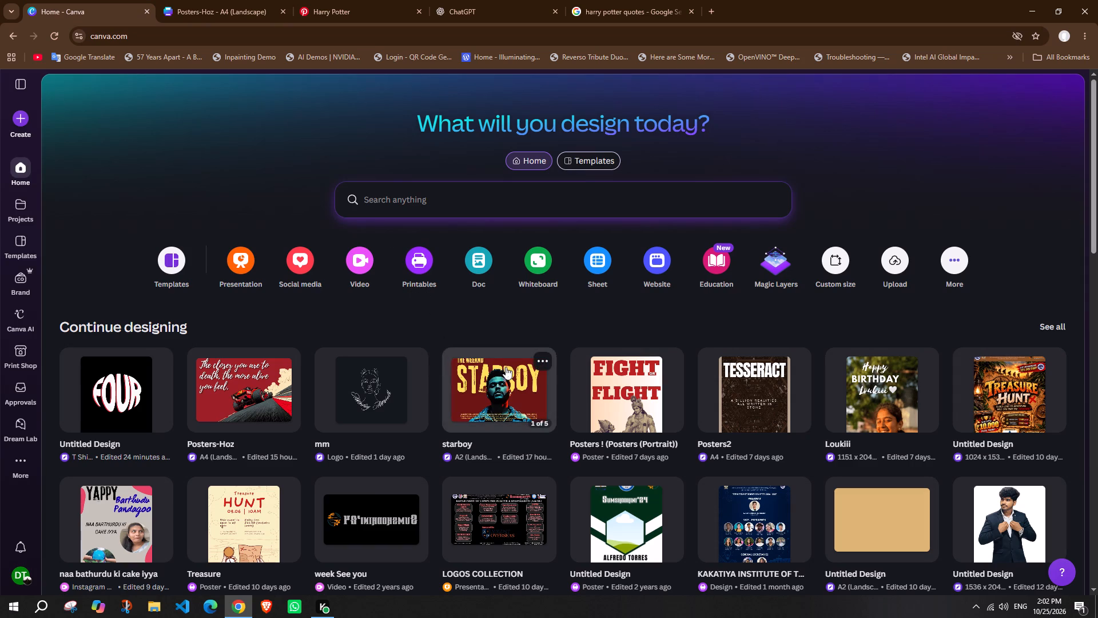
click(734, 404)
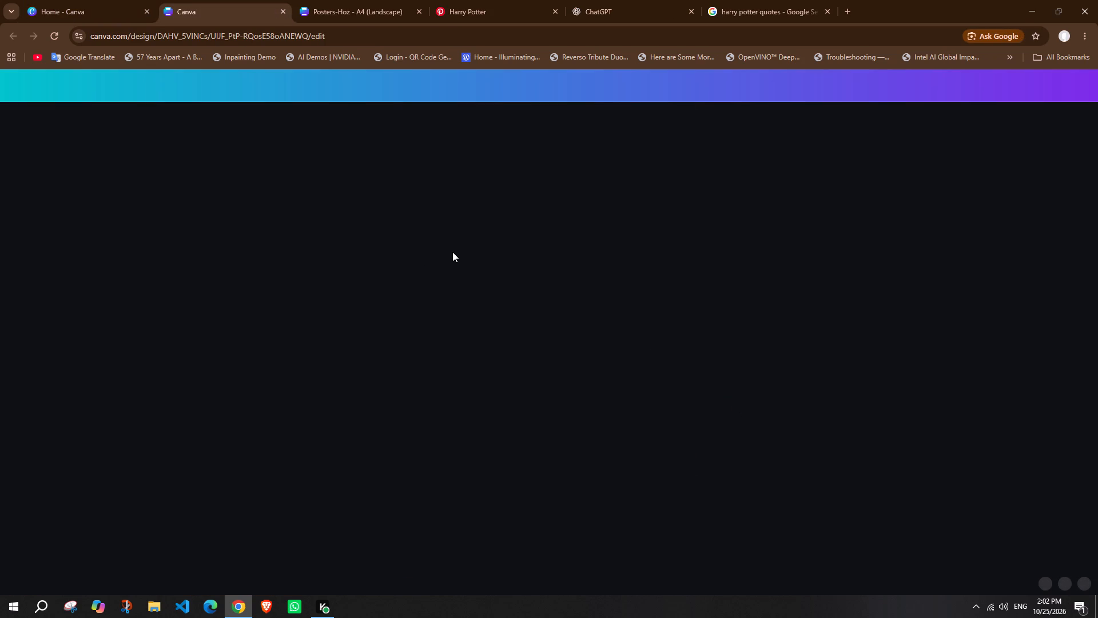
scroll(573, 357, down, 19)
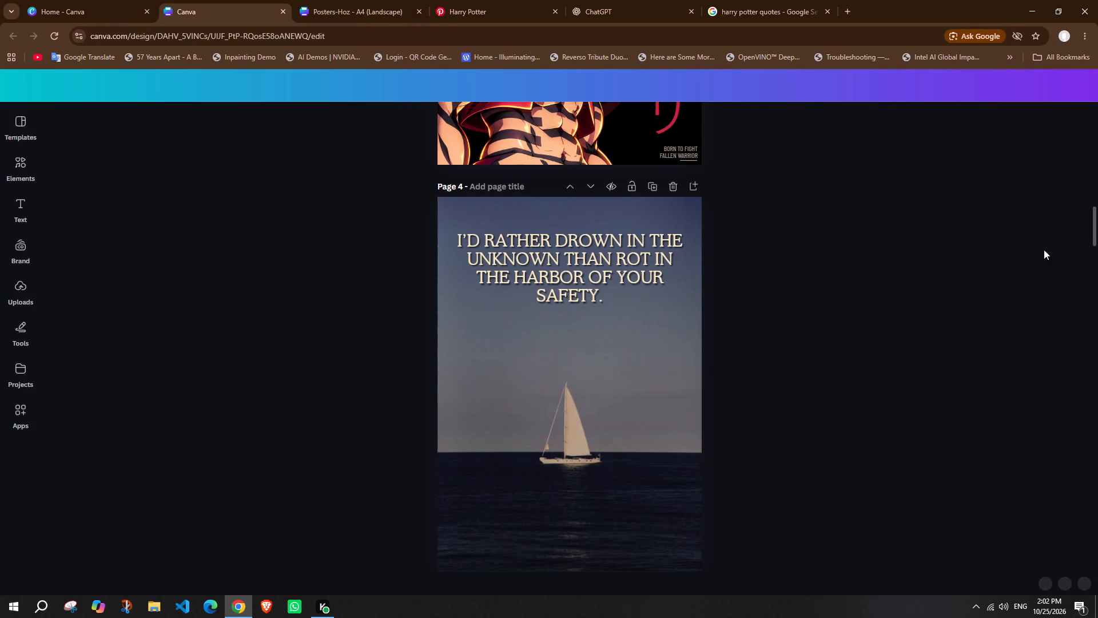
drag(1095, 225, 1084, 554)
scroll(920, 488, down, 5)
click(620, 556)
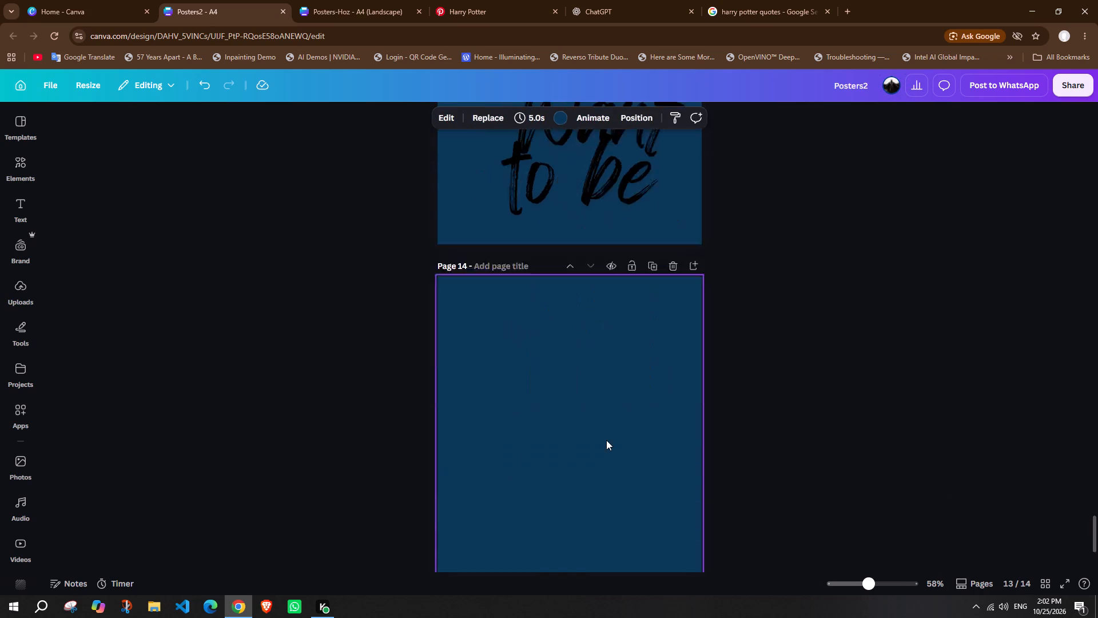
Paste the copied cartoon Harry image onto page 14 and remove its background.
key(ctrl+v)
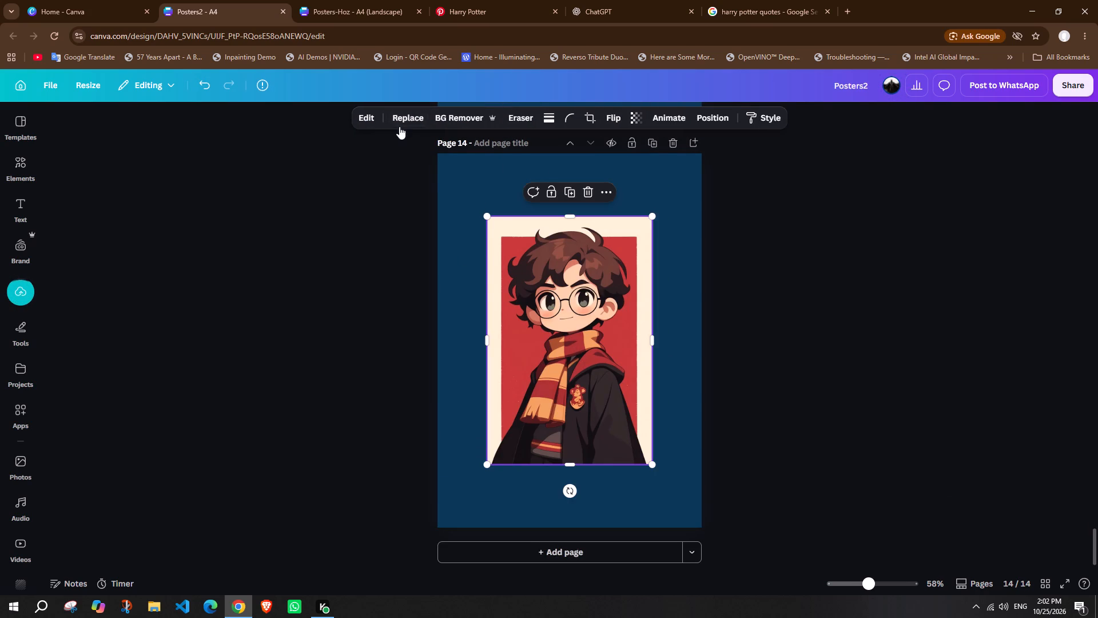
click(446, 122)
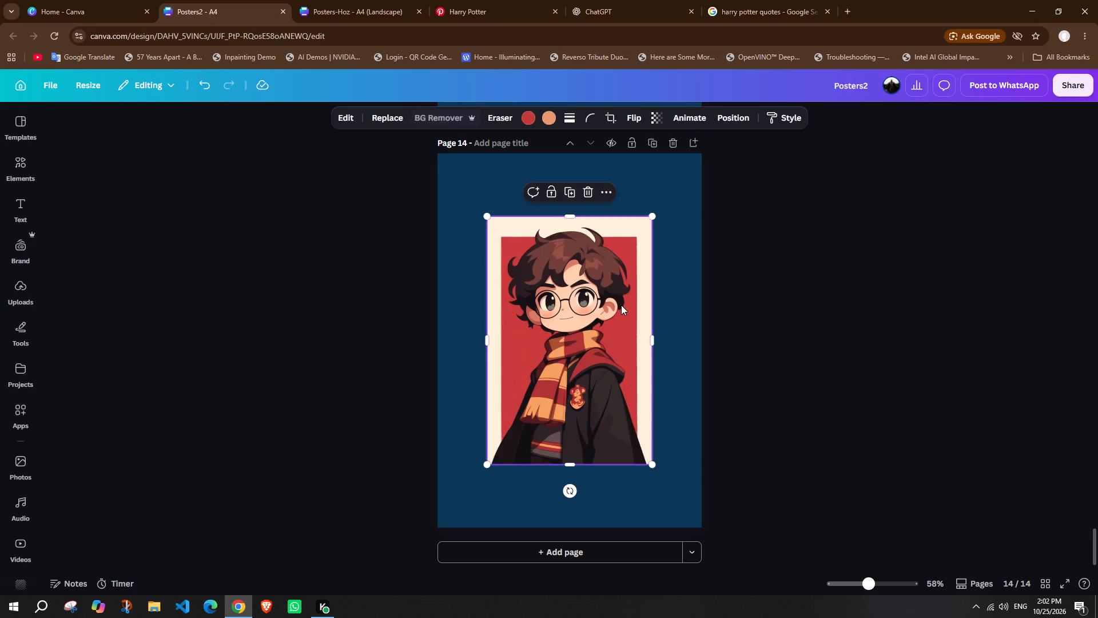
Snap the Harry cutout to the page's bottom edge, enlarge it proportionally to fill the page height, and centre it horizontally.
drag(594, 347, 592, 407)
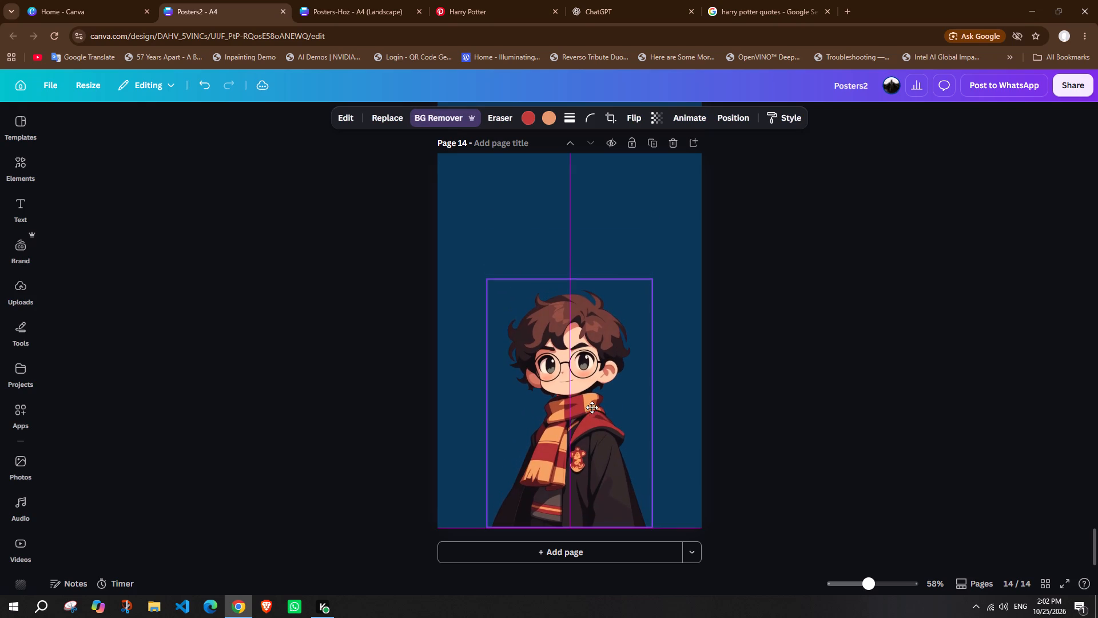
drag(592, 407, 592, 409)
drag(485, 278, 464, 216)
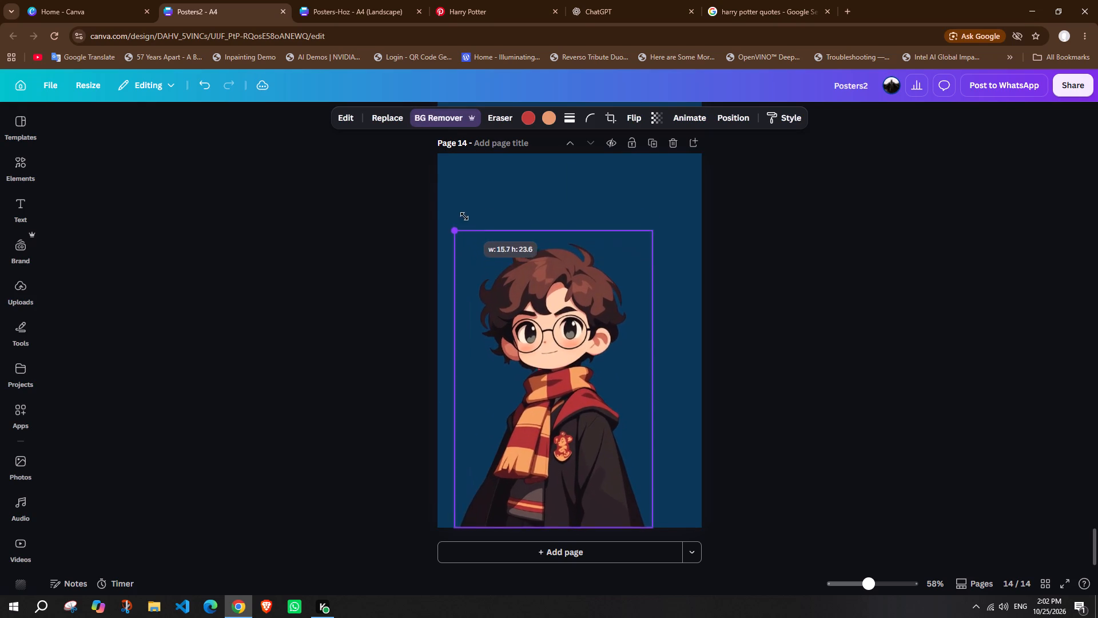
drag(464, 216, 453, 193)
drag(653, 205, 673, 192)
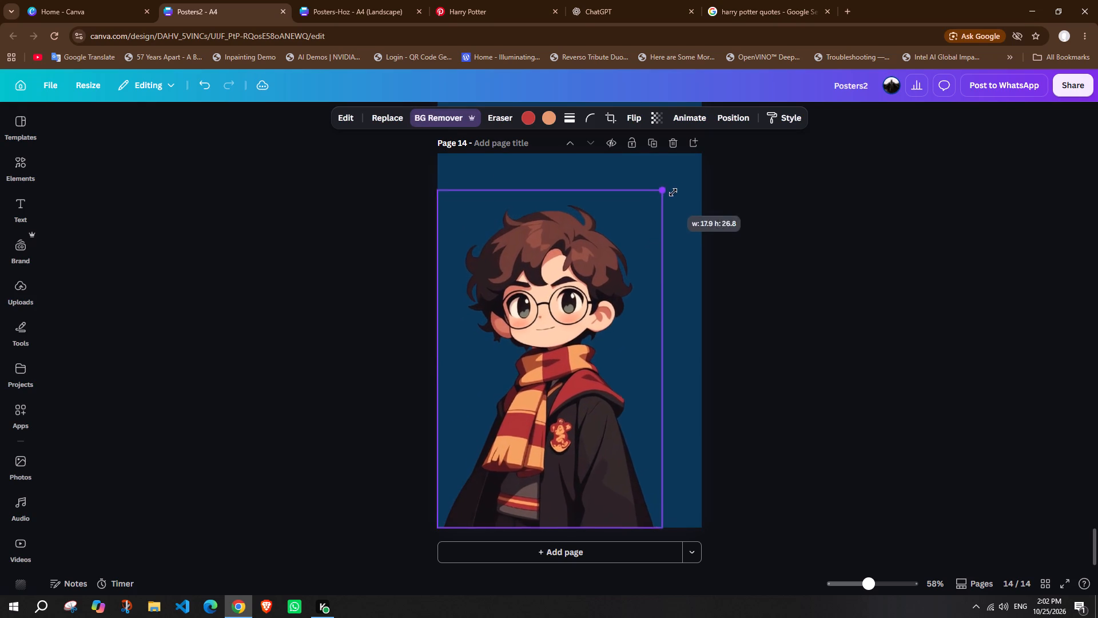
drag(673, 192, 707, 169)
drag(607, 196, 615, 194)
click(772, 241)
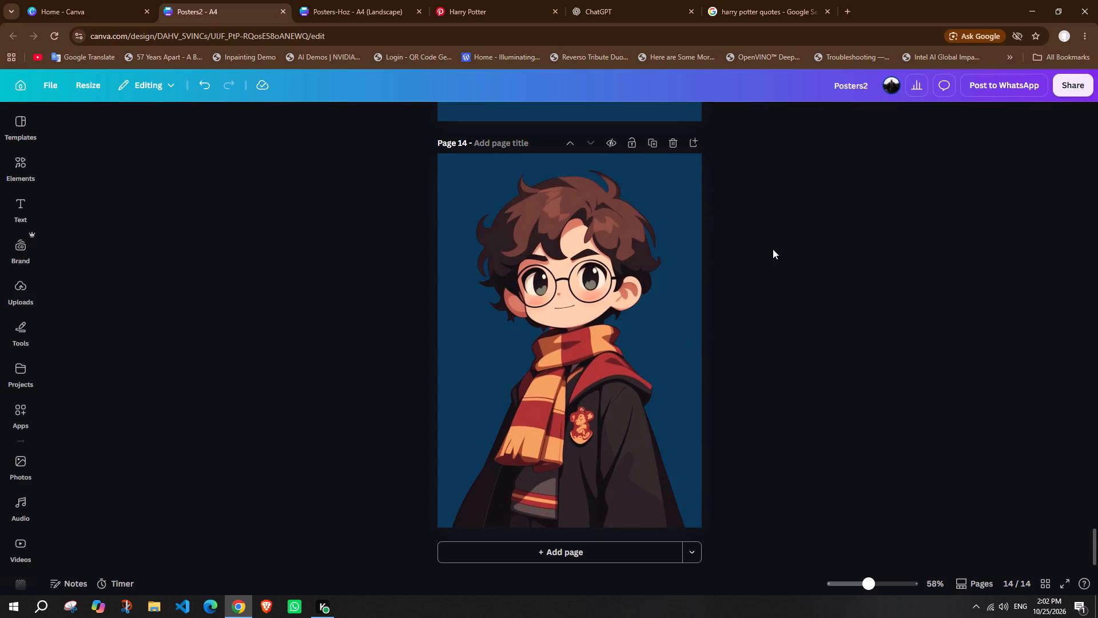
Change page 14's background to the light tan already used in the design.
click(697, 167)
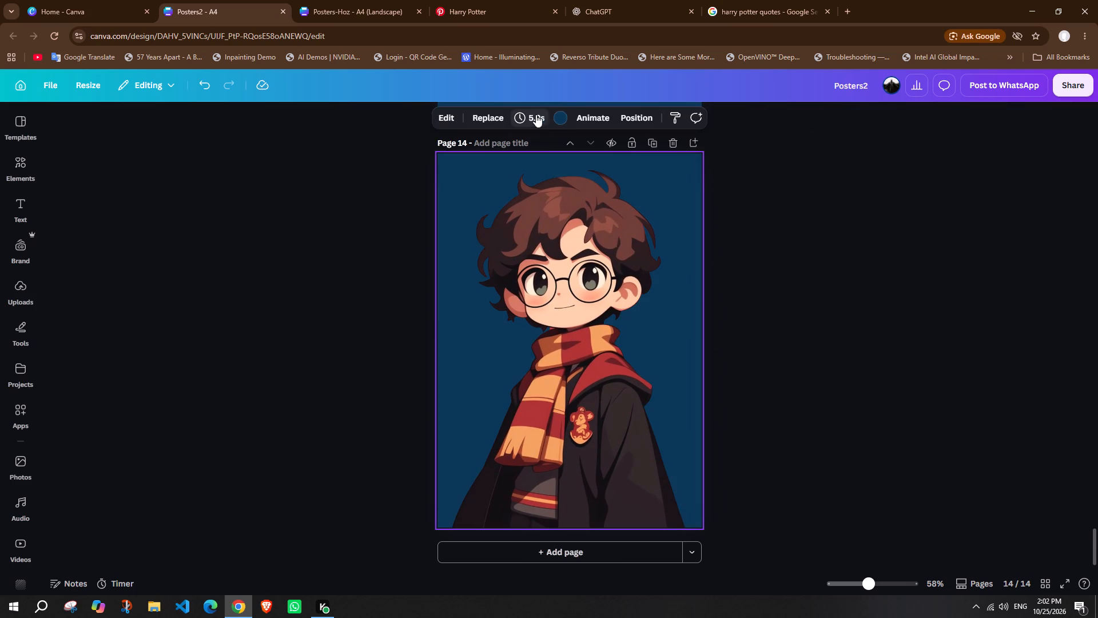
click(557, 114)
click(114, 296)
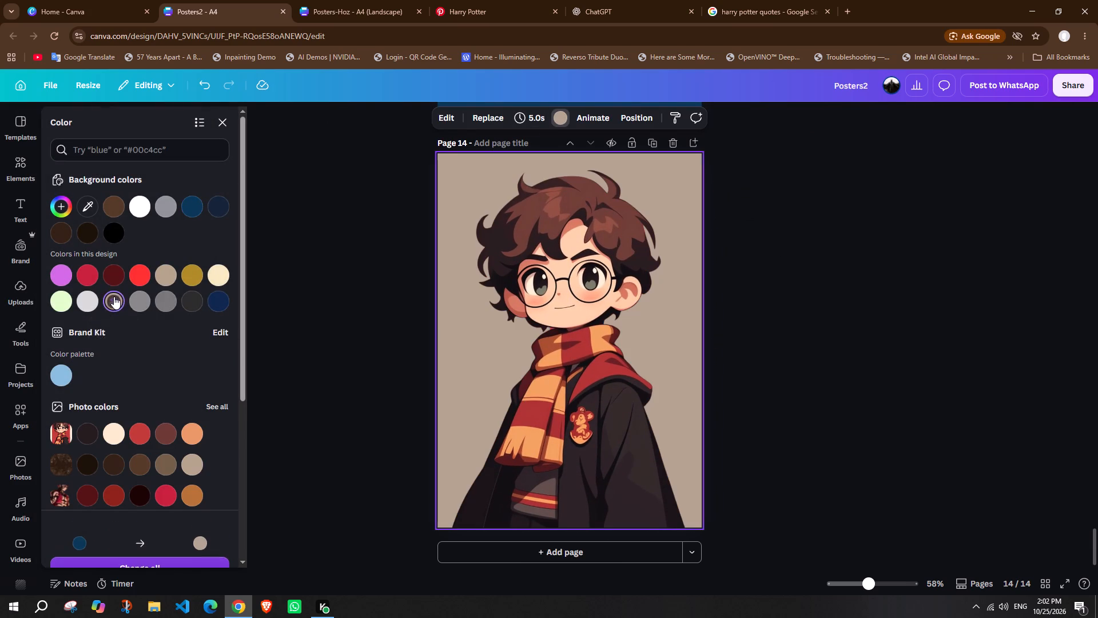
click(359, 318)
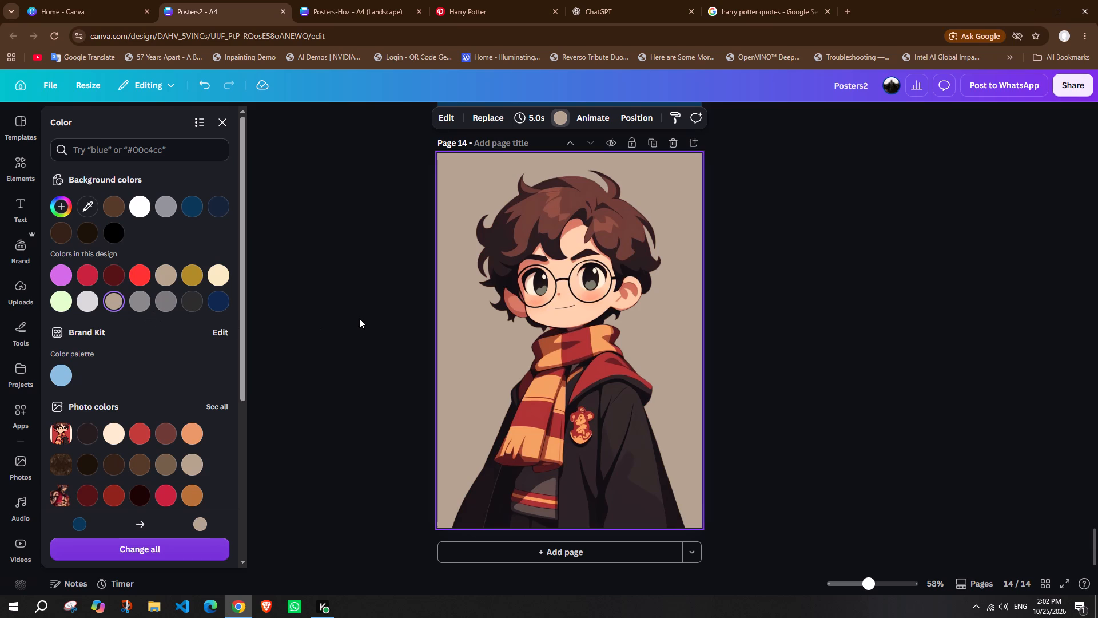
click(359, 318)
Search the elements for square and add the plain square shape to page 14.
click(19, 176)
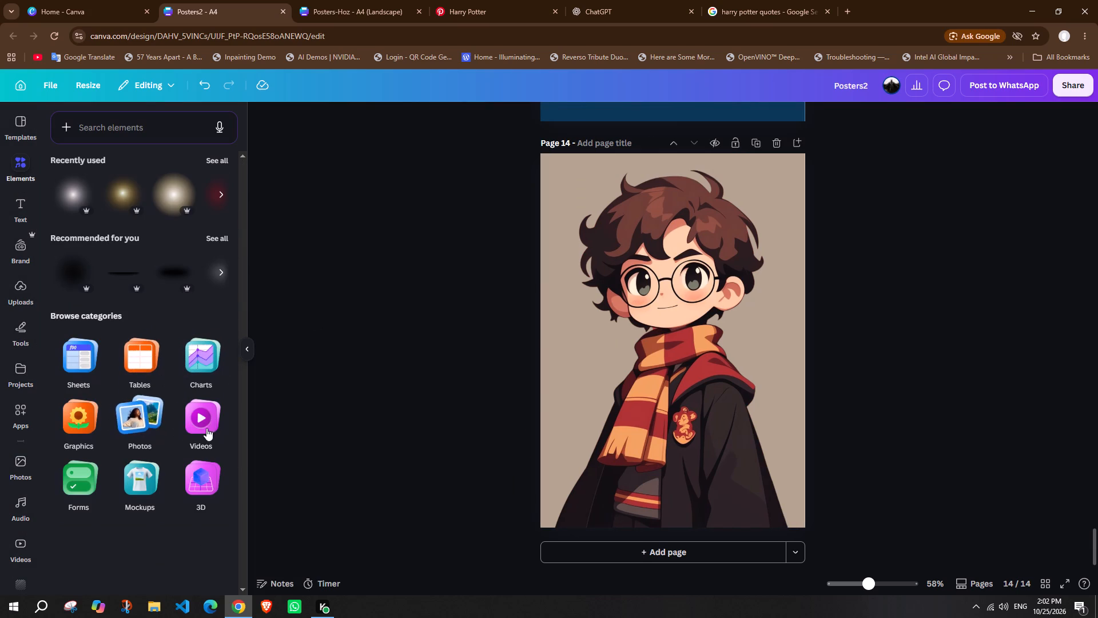
click(105, 134)
text(sqau)
click(120, 217)
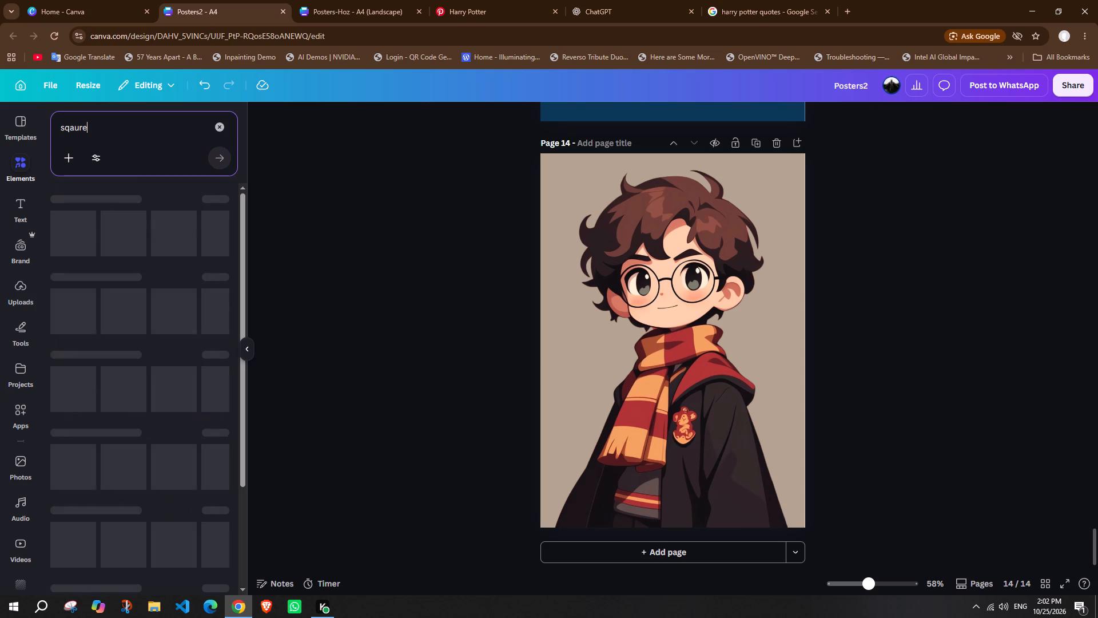
key(BackSpace)
key(BackSpace)
key(BackSpace)
key(BackSpace)
text(uare)
key(Return)
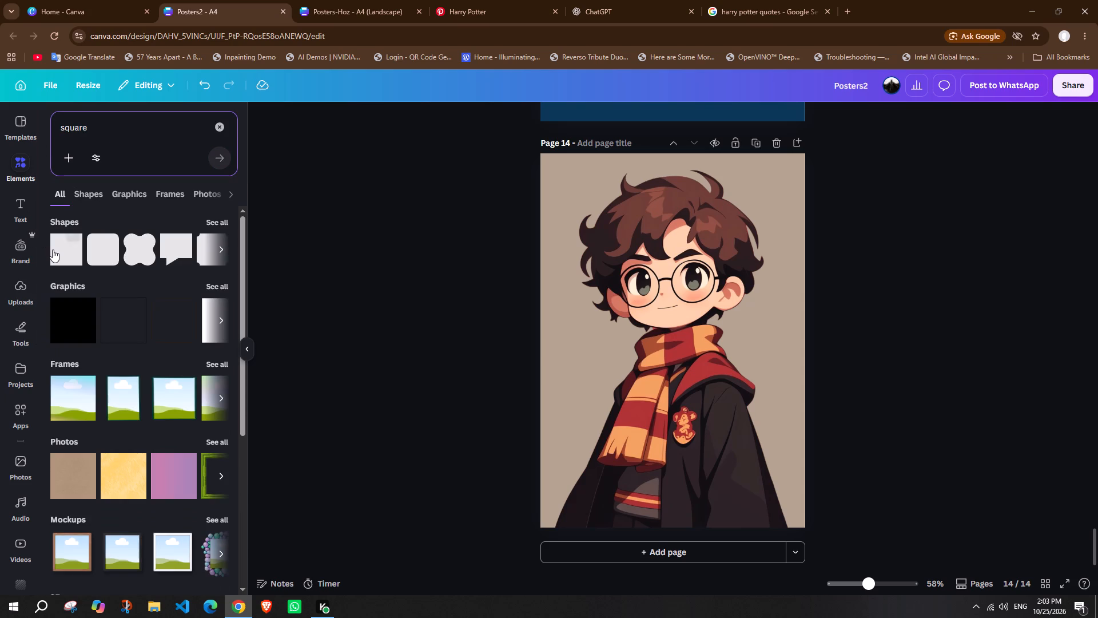
click(53, 249)
click(868, 331)
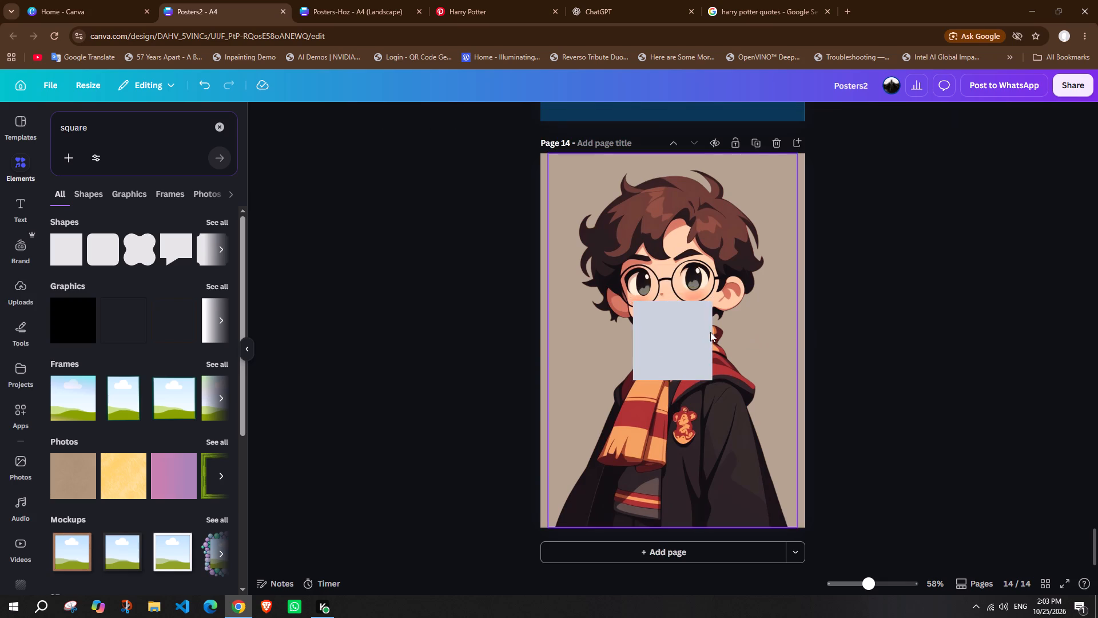
Stretch the square into a tall panel about 17 wide with even margins around it, and send it behind Harry.
drag(667, 332, 600, 212)
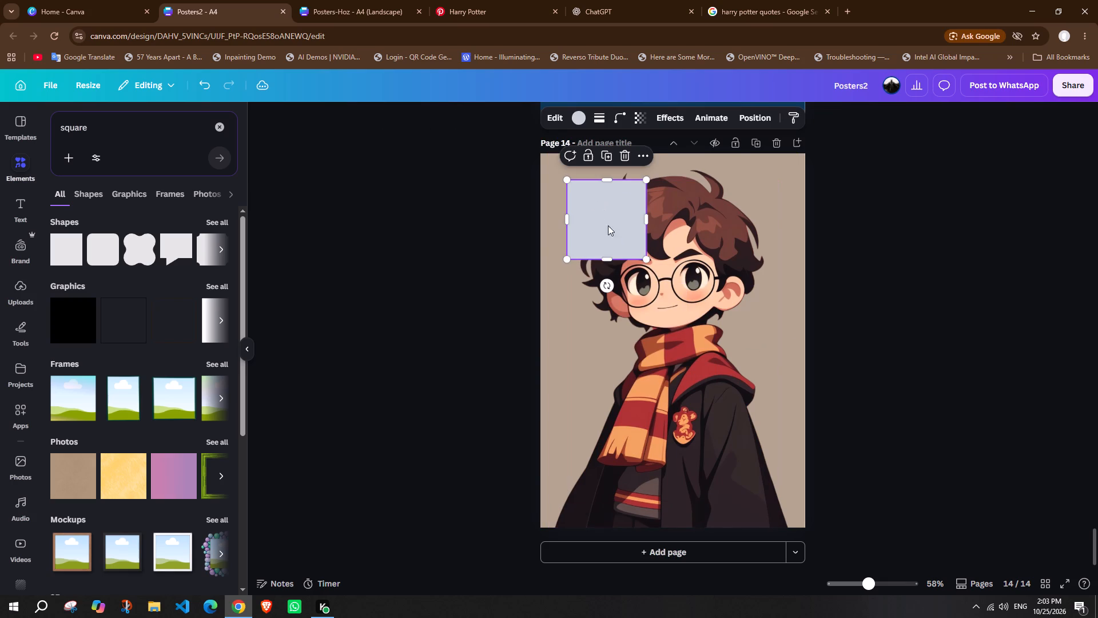
drag(646, 263, 781, 492)
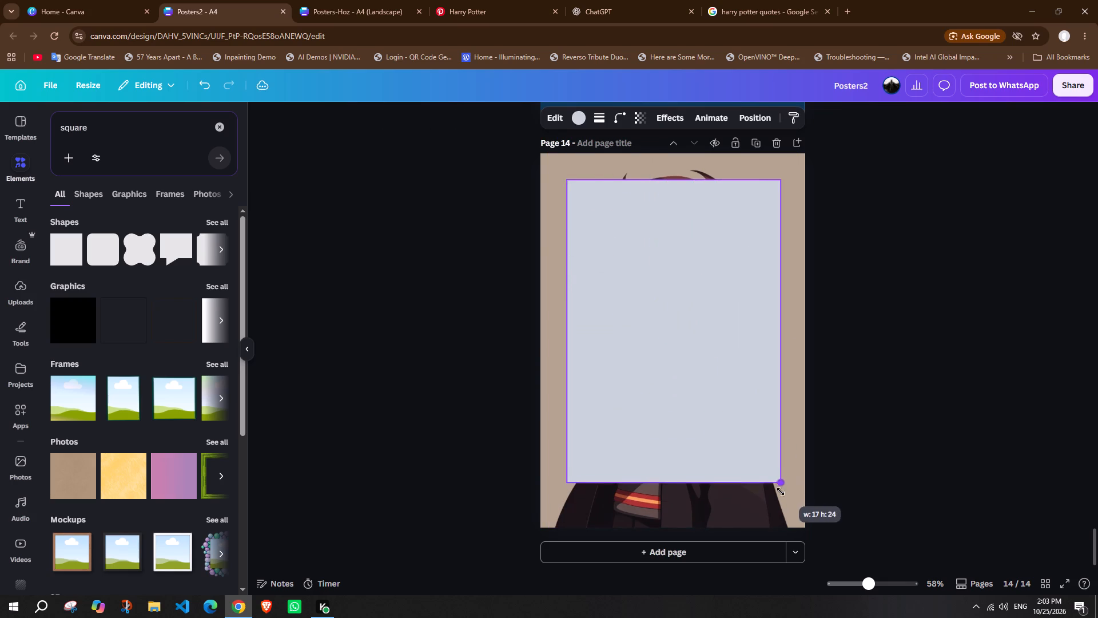
drag(781, 492, 779, 505)
right_click(714, 320)
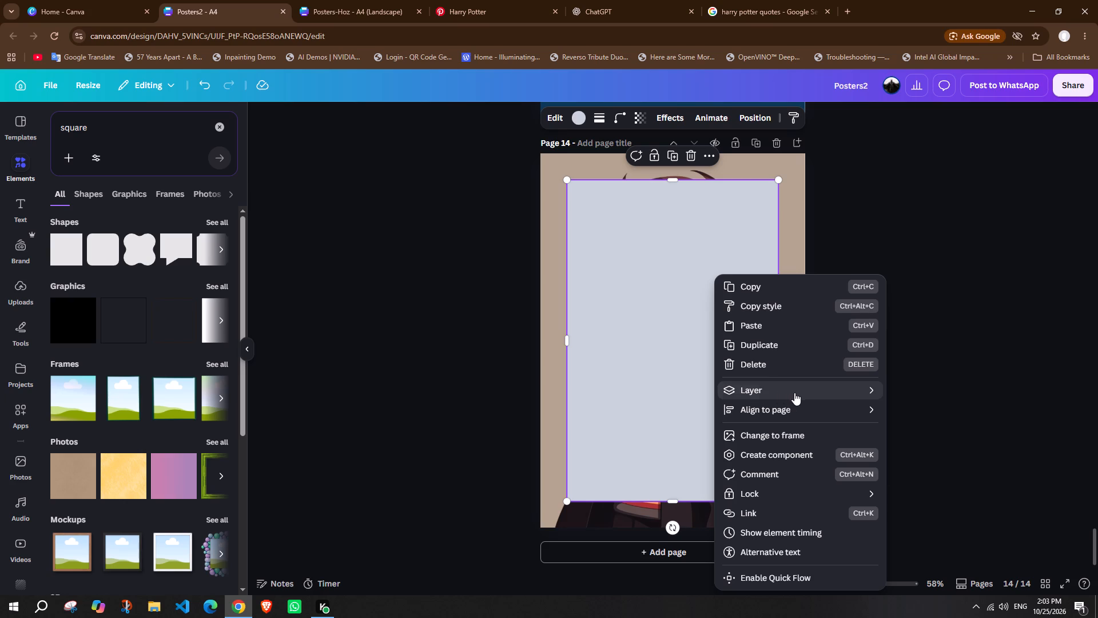
click(914, 427)
Colour the panel behind Harry dark maroon from the photo colours, after trying the brighter red.
click(580, 121)
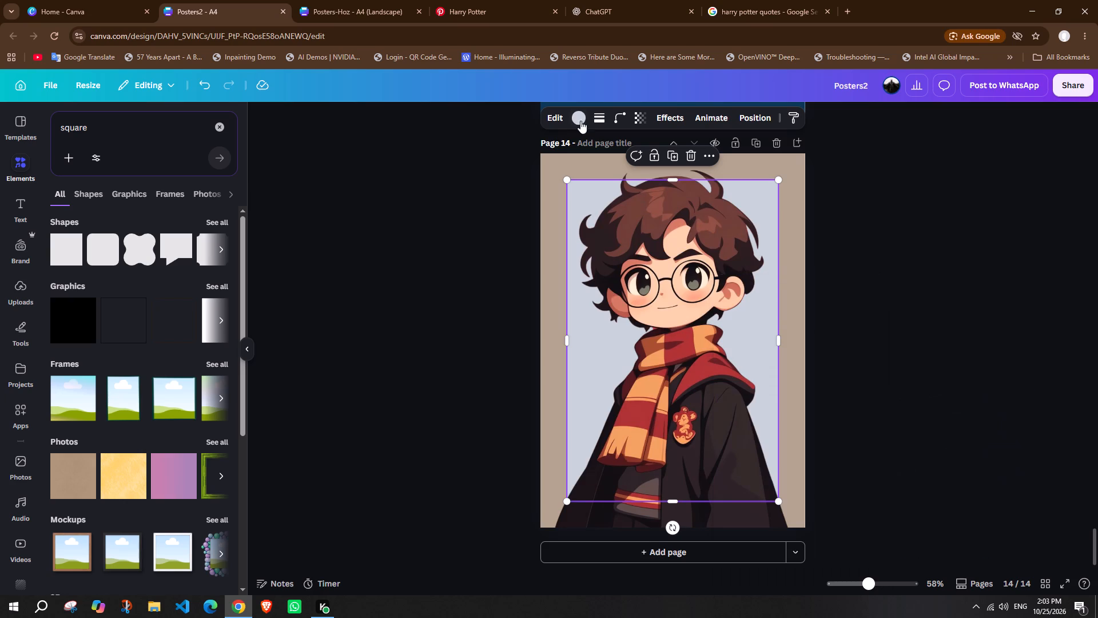
click(582, 113)
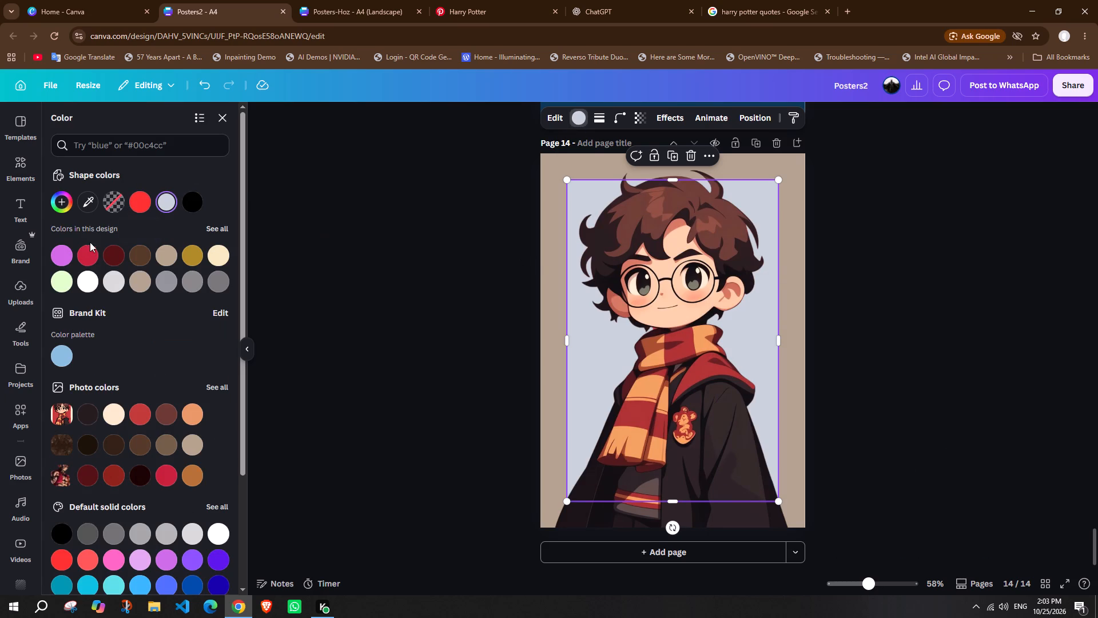
click(142, 412)
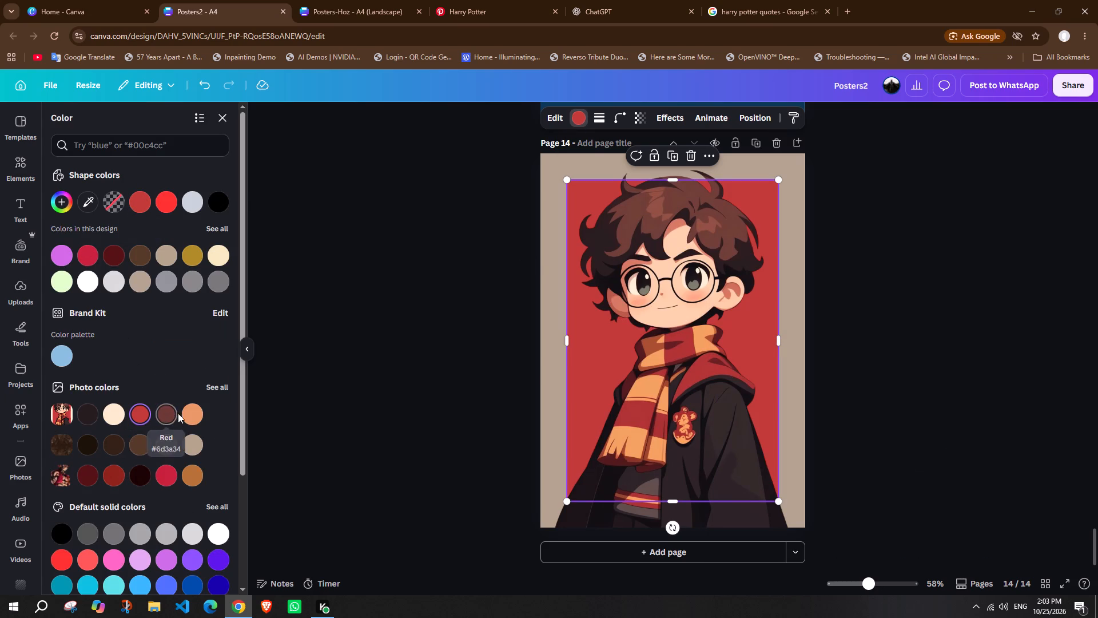
click(91, 476)
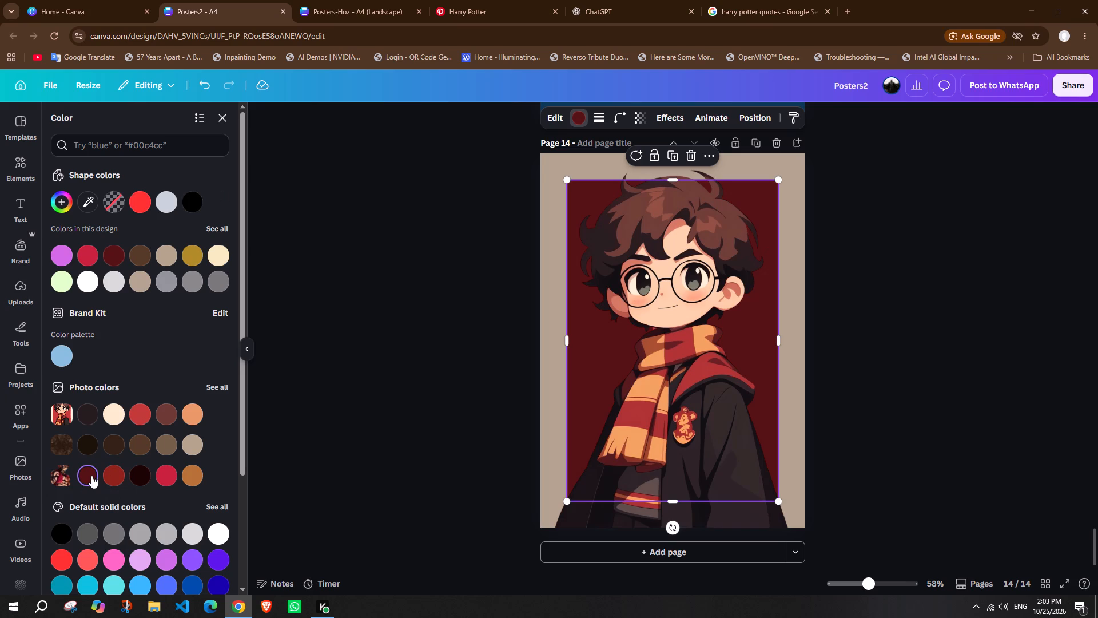
click(906, 418)
click(906, 418)
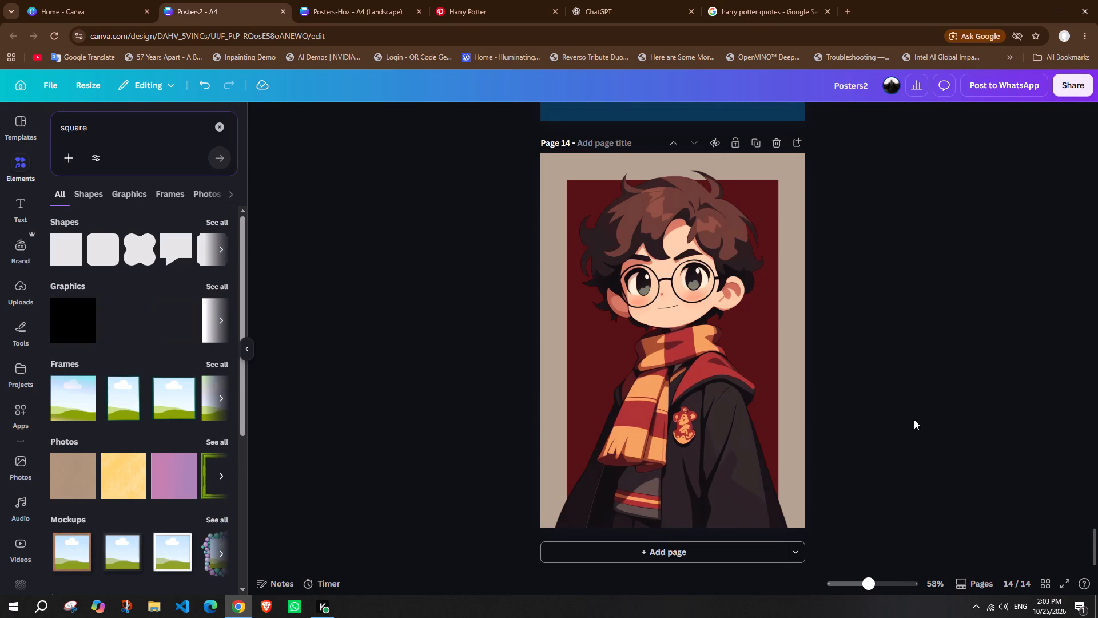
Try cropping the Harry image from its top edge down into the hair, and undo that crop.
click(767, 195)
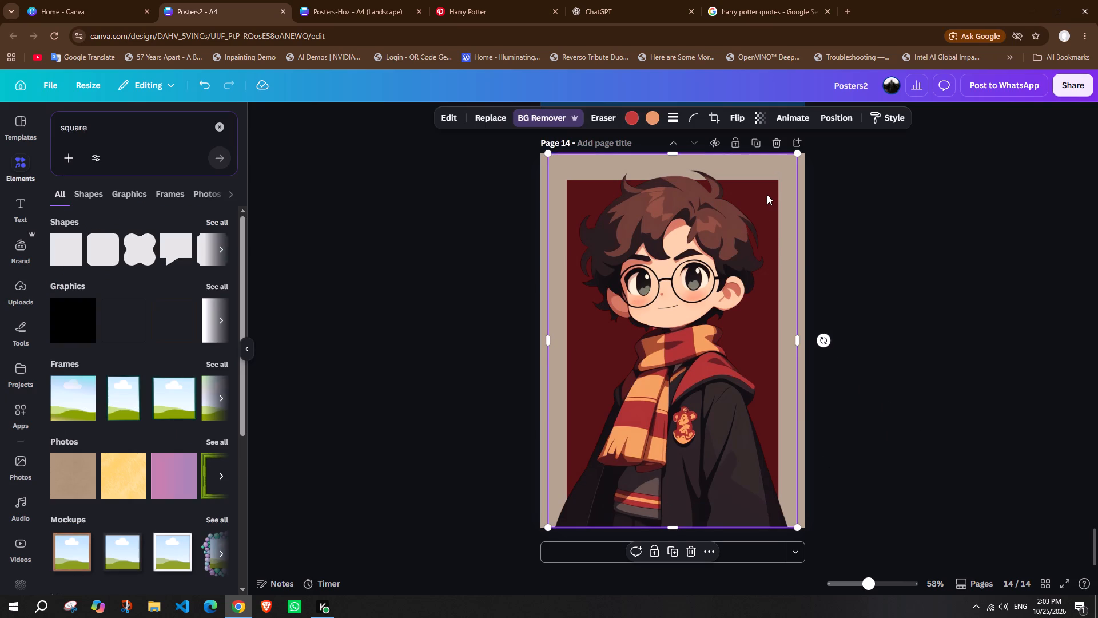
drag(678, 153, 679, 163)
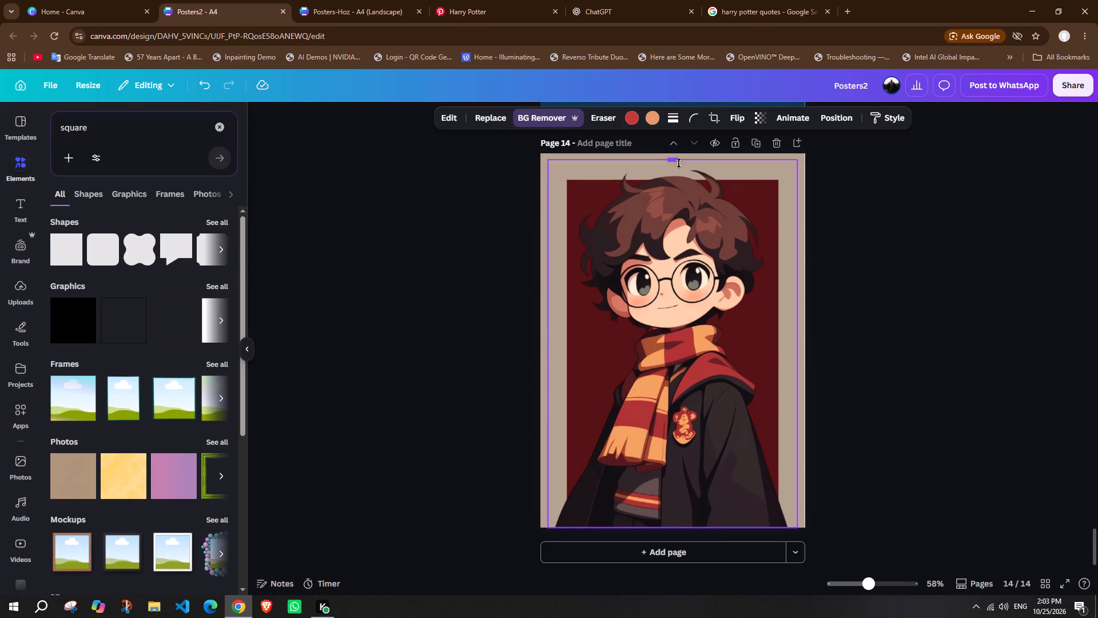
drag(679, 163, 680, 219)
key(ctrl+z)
Crop the empty margins above and beside Harry so his image measures about 18.62 cm wide by 28.61 cm high.
click(845, 117)
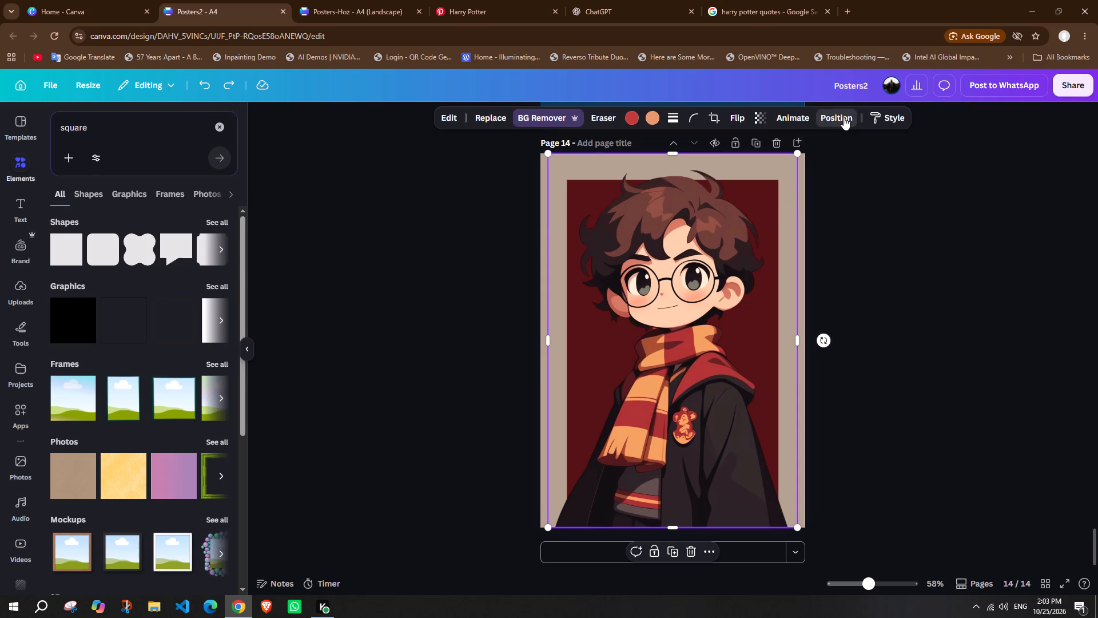
drag(668, 154, 671, 168)
drag(550, 340, 556, 342)
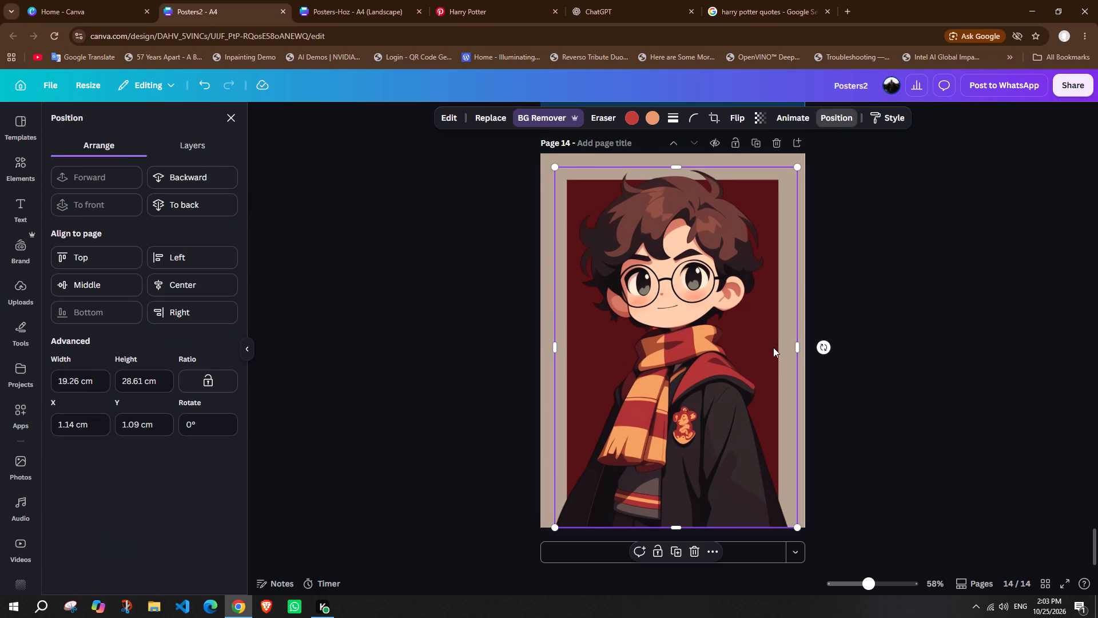
drag(799, 347, 791, 347)
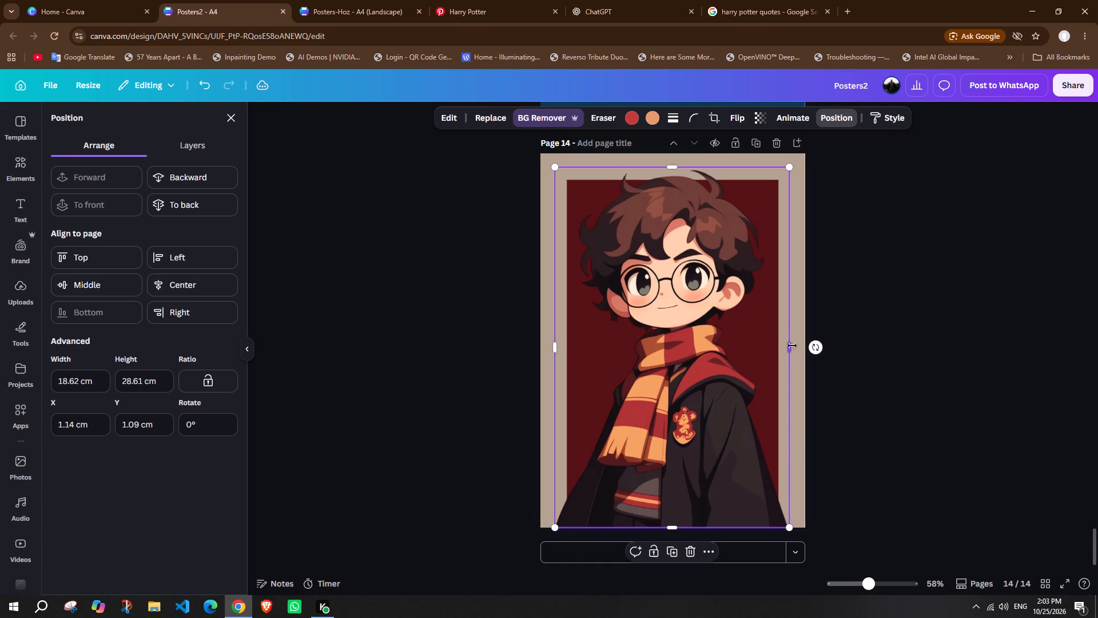
click(904, 323)
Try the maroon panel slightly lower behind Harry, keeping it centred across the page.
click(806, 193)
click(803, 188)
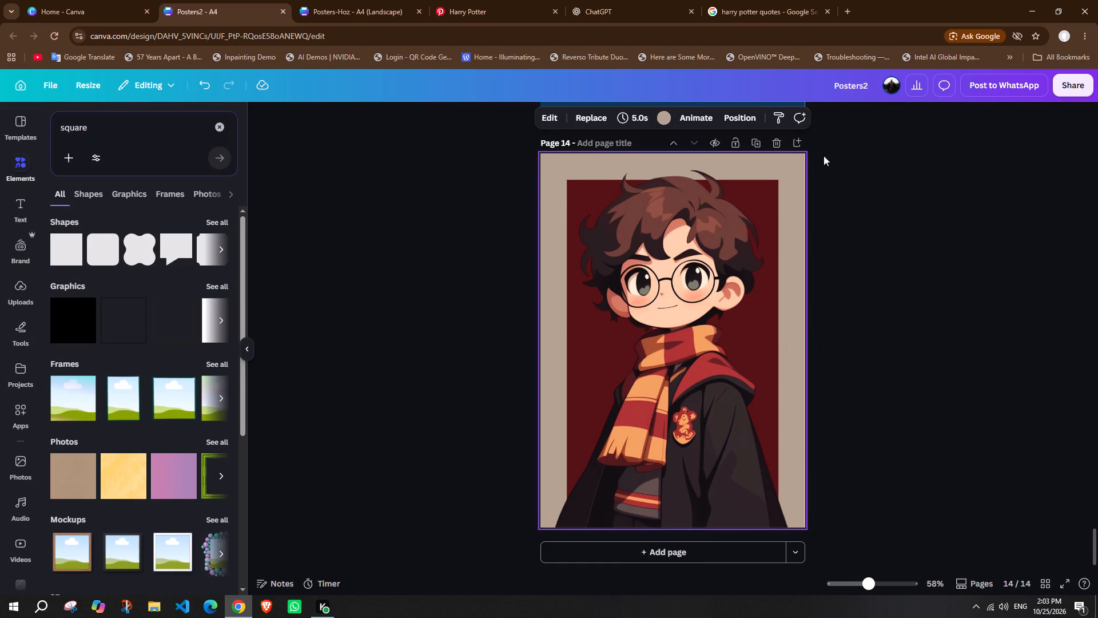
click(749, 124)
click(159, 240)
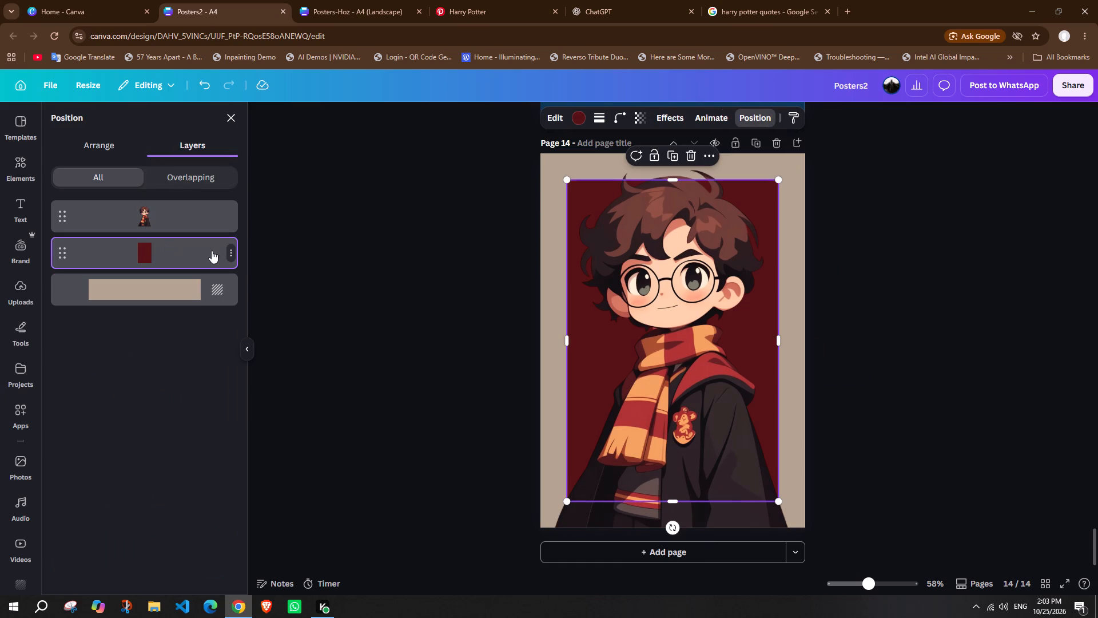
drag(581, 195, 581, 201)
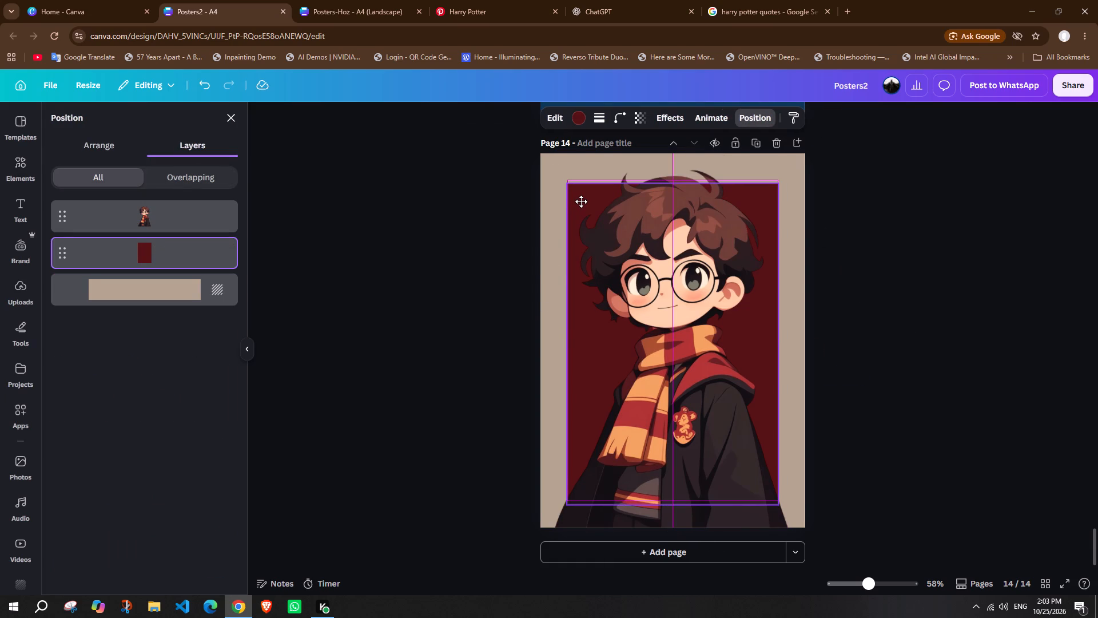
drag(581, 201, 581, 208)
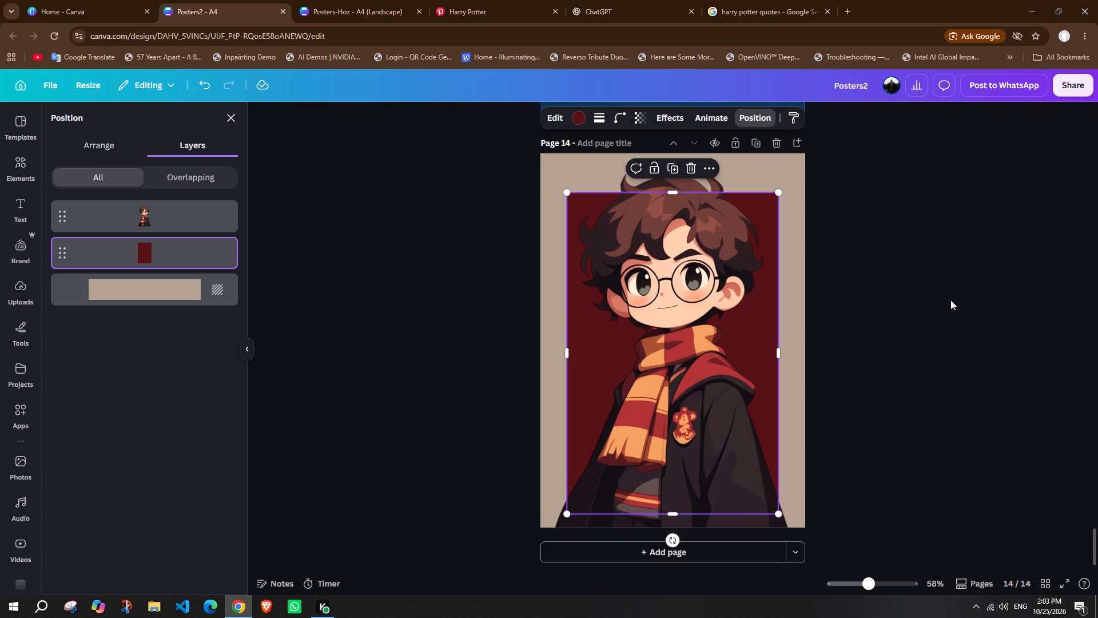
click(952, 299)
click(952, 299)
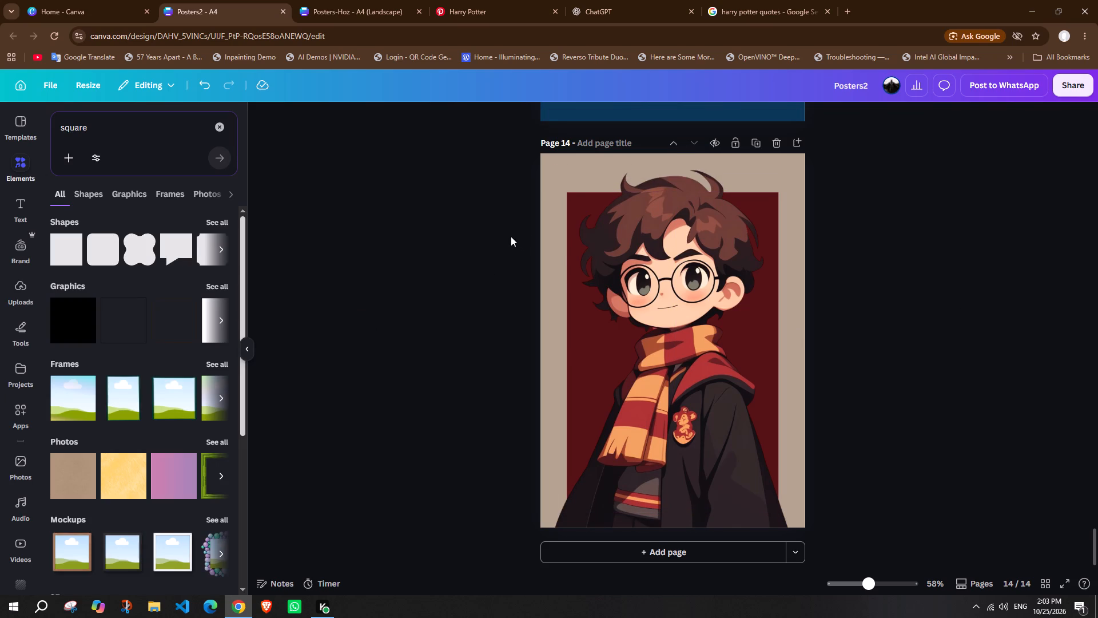
Move the maroon panel up behind Harry so its top edge sits just below the tip of his hair, centred across the page.
click(570, 199)
click(836, 122)
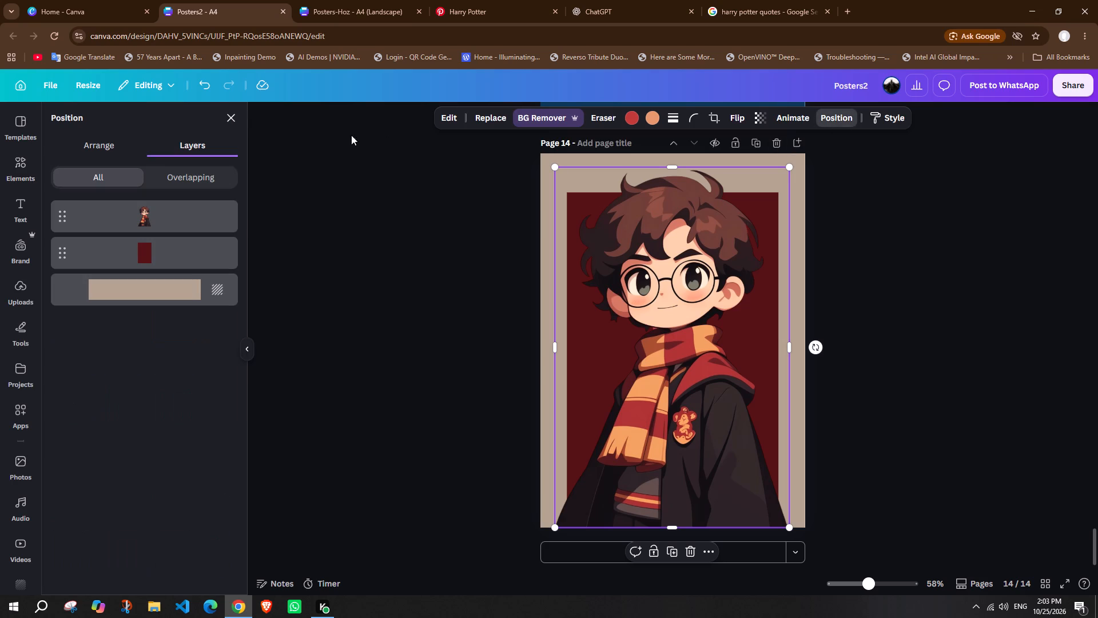
click(151, 247)
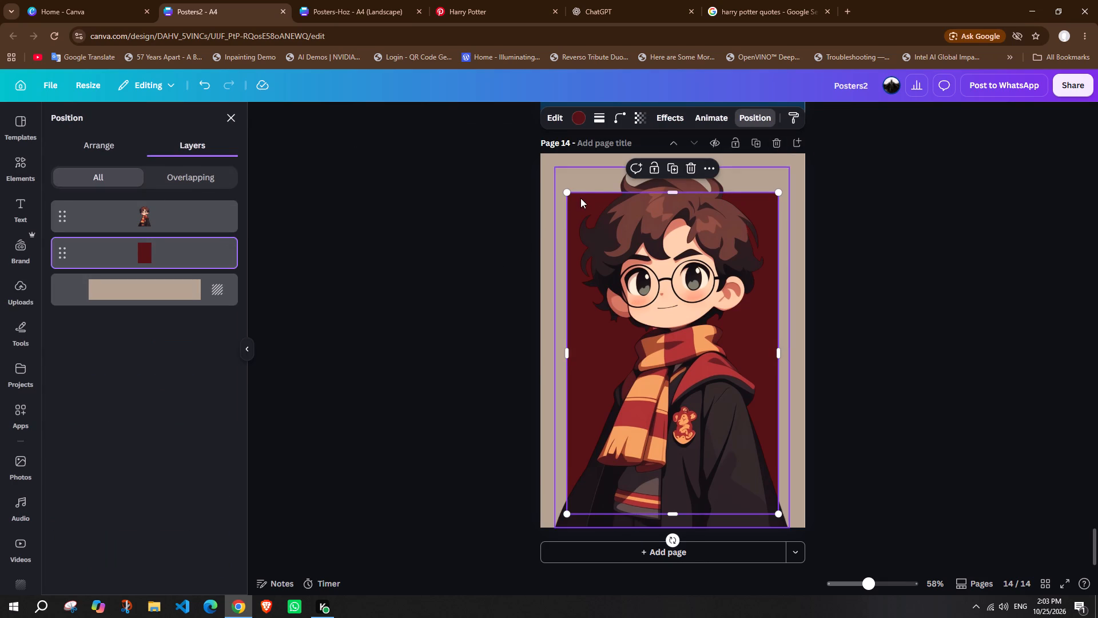
drag(580, 198, 580, 181)
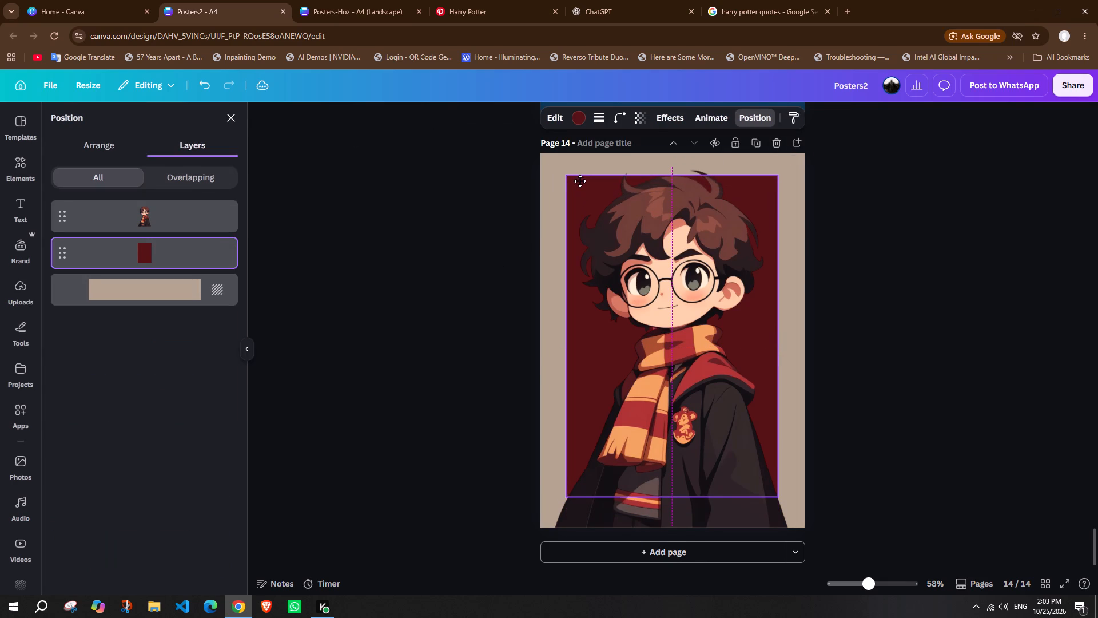
drag(580, 181, 584, 180)
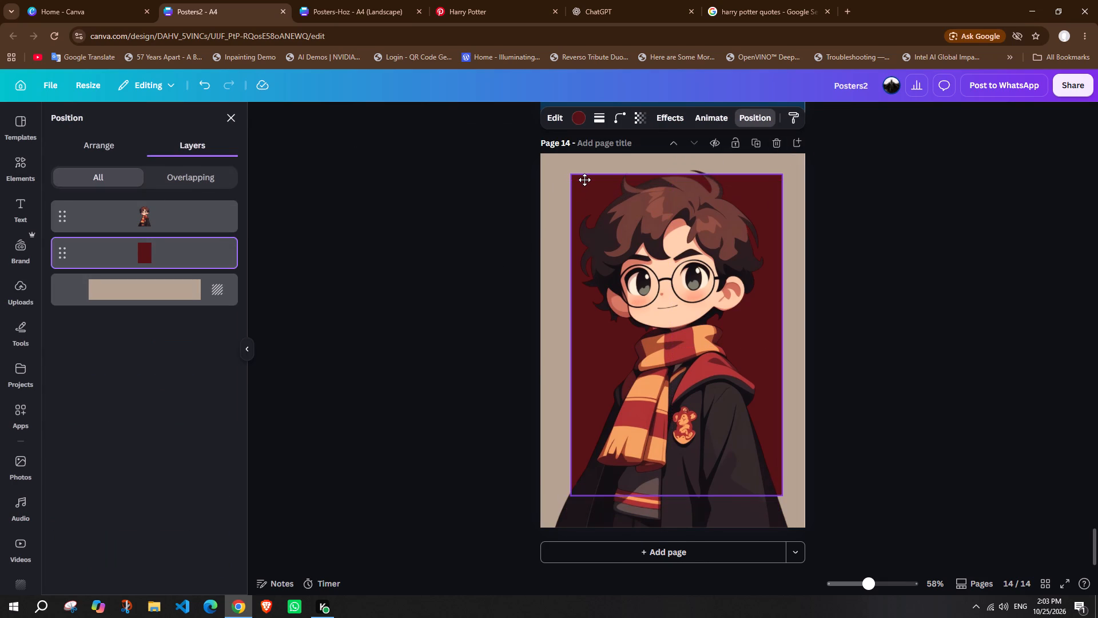
drag(584, 180, 581, 181)
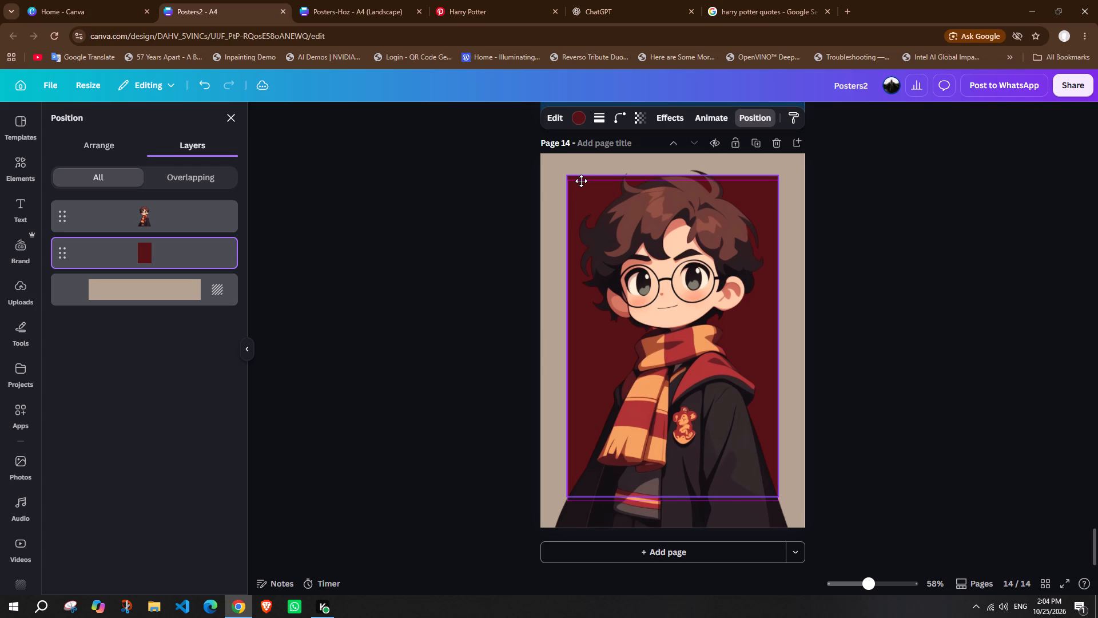
drag(581, 181, 580, 181)
click(1051, 617)
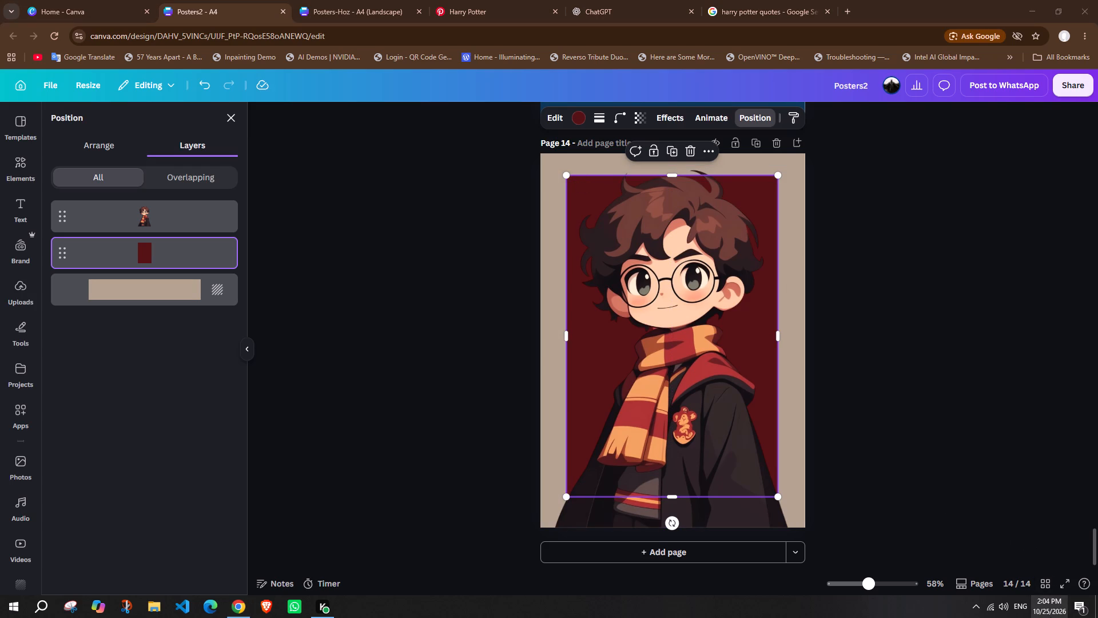
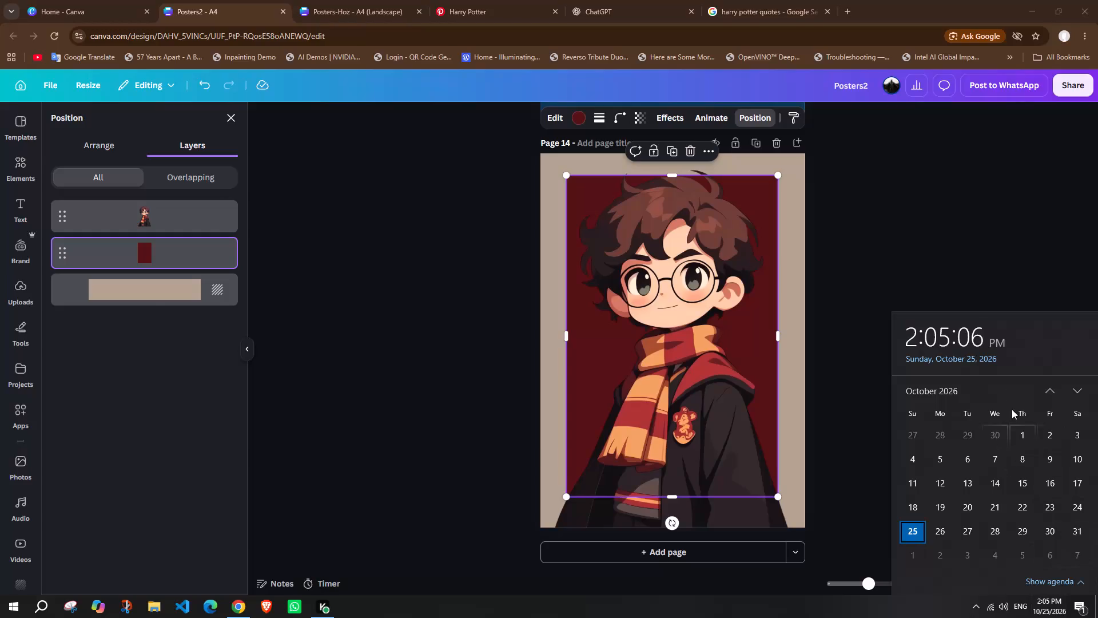
Move the maroon panel slightly lower behind Harry, so more of his hair rises above the panel's top edge.
click(962, 286)
click(945, 287)
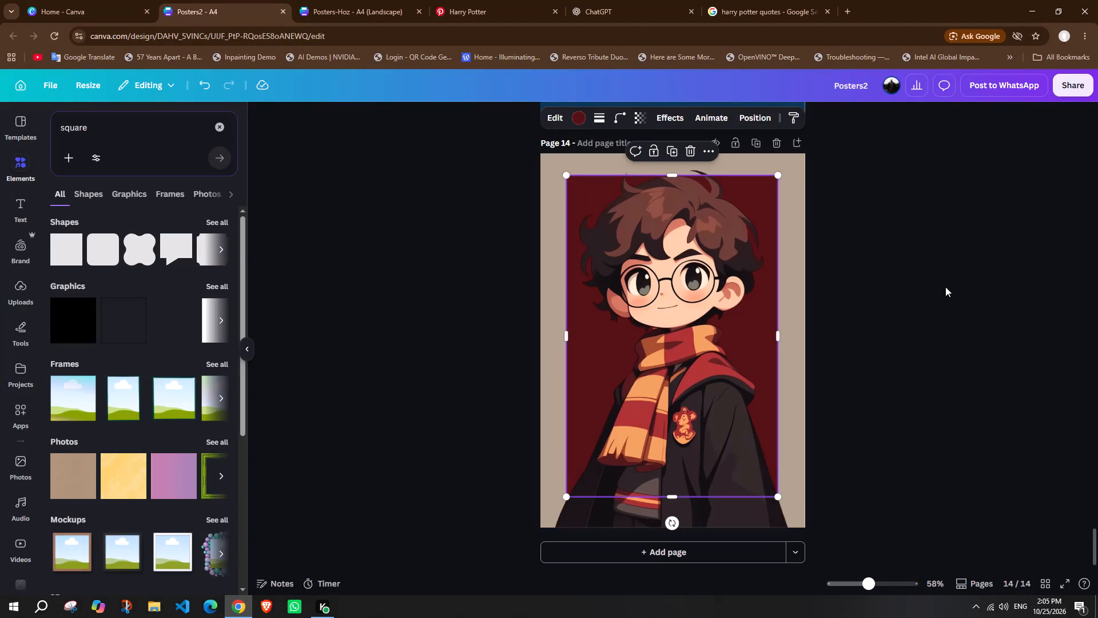
click(759, 183)
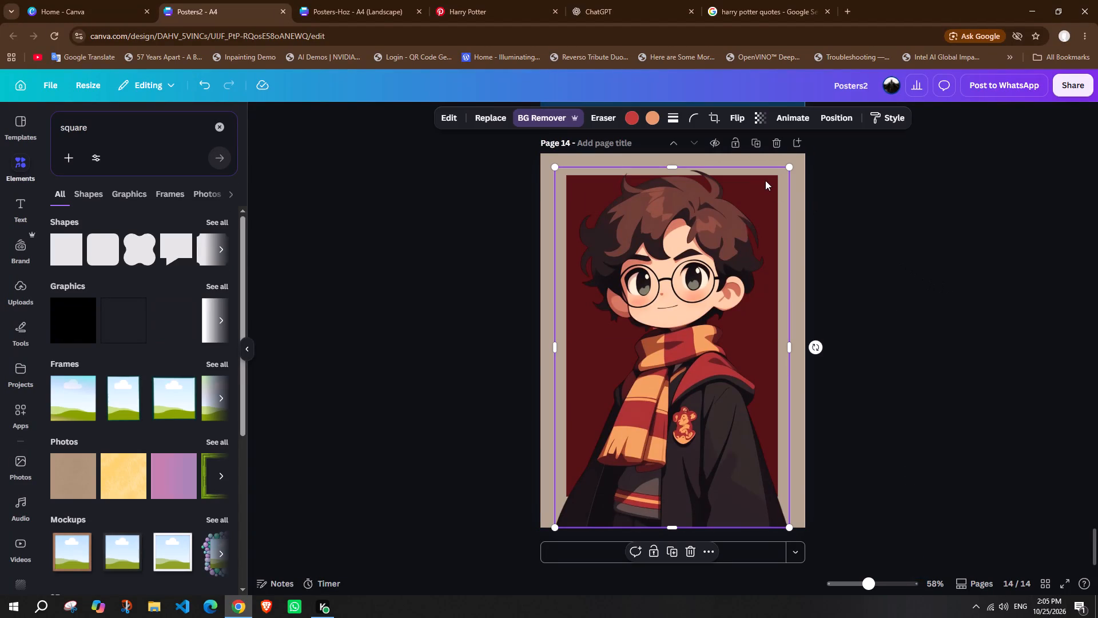
click(844, 117)
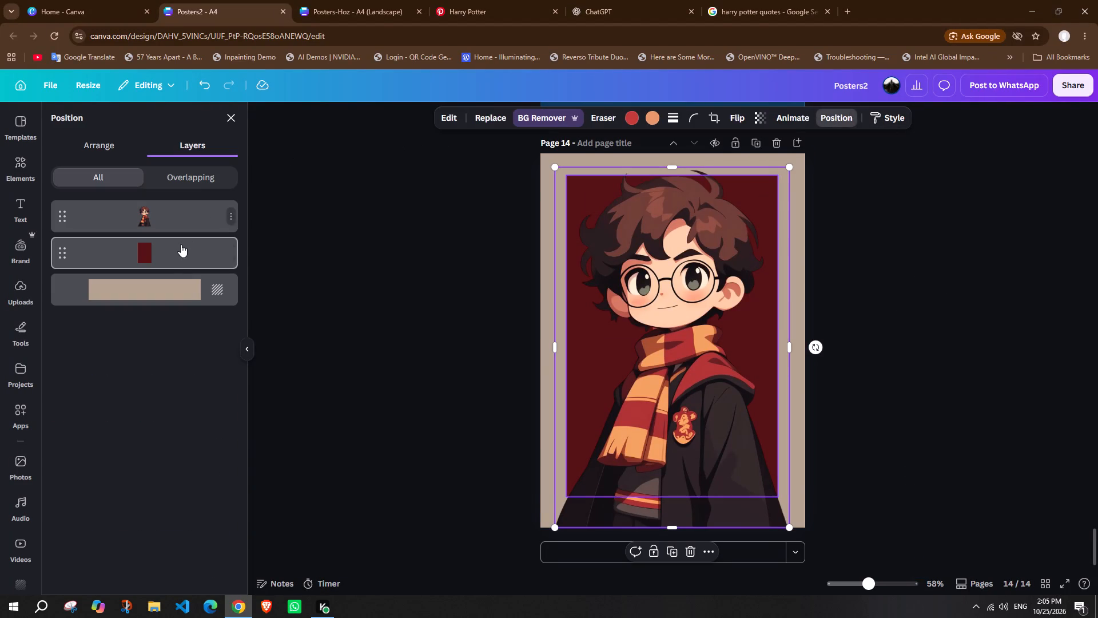
click(178, 248)
click(572, 186)
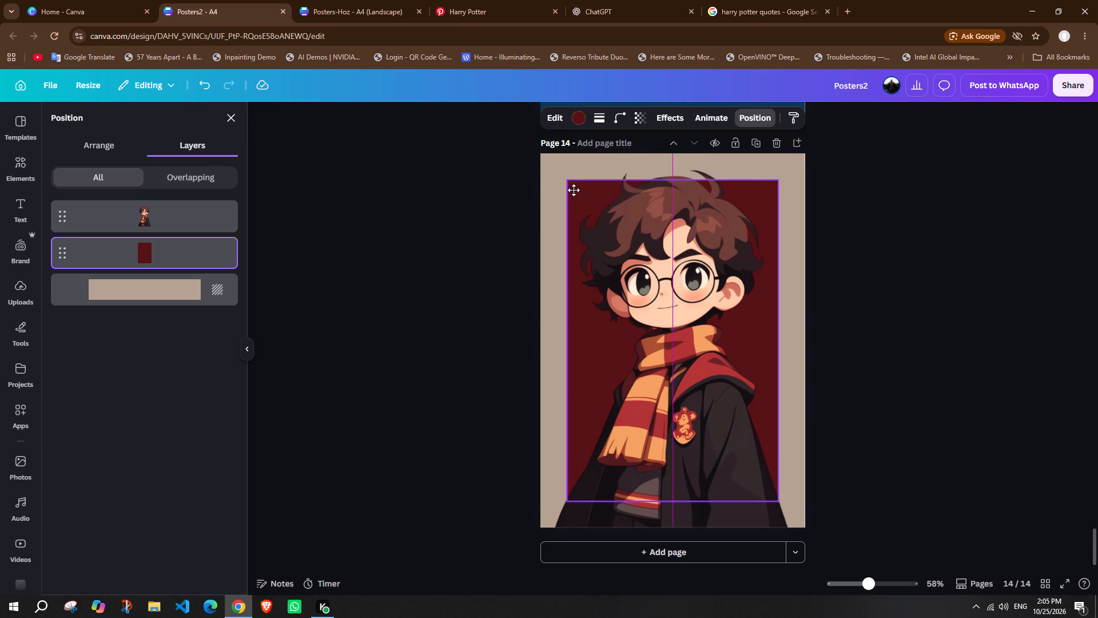
click(851, 272)
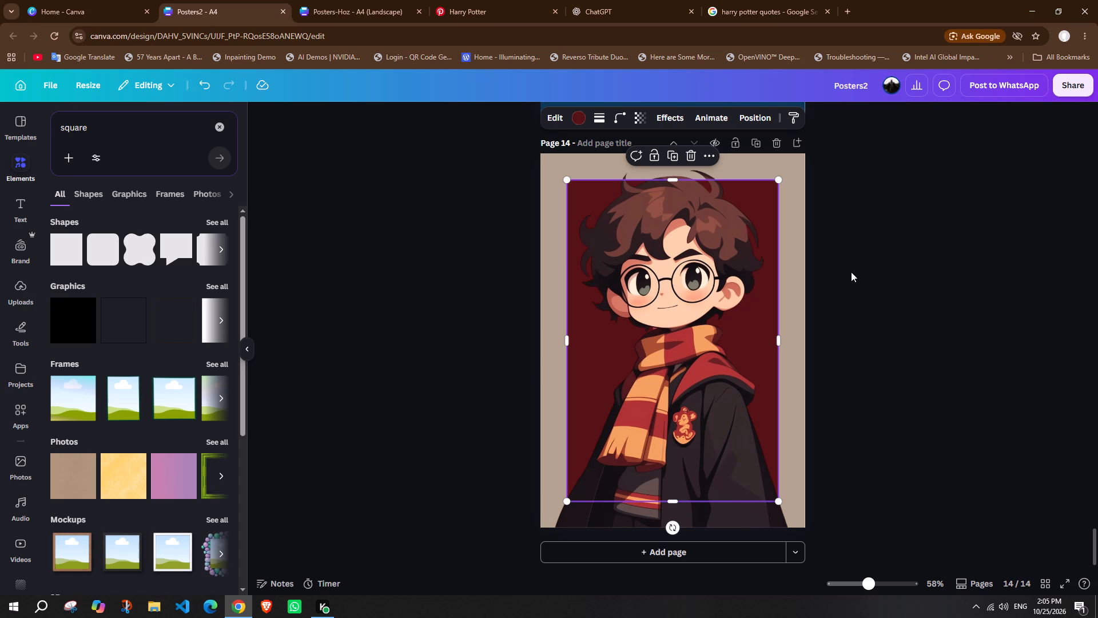
click(882, 262)
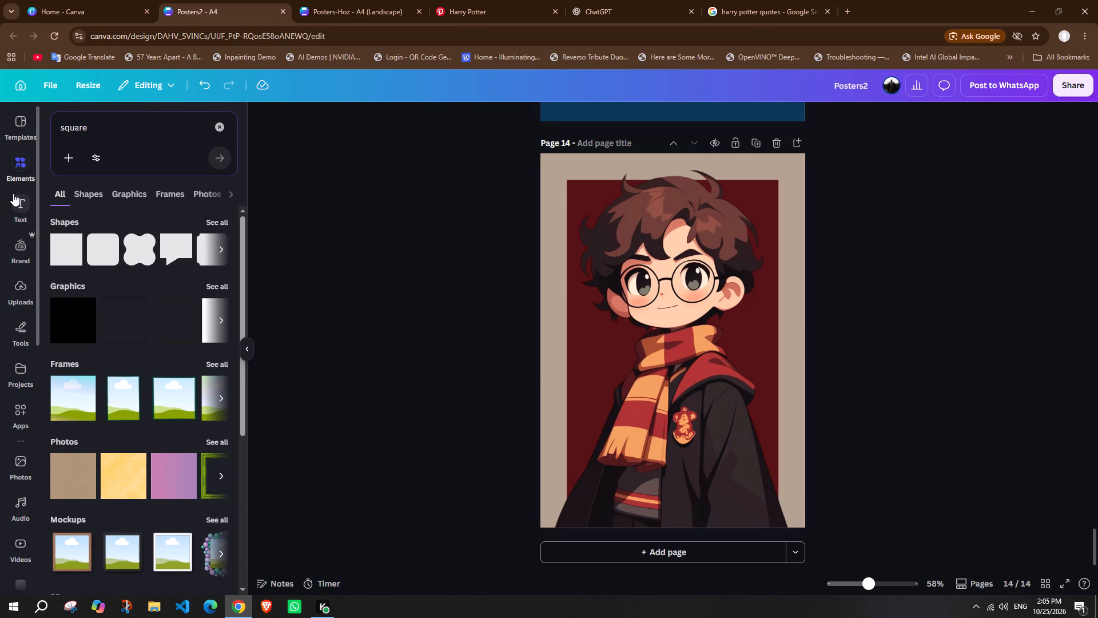
Browse the ready-made font combinations for a title style that suits the poster.
click(13, 193)
scroll(146, 352, down, 6)
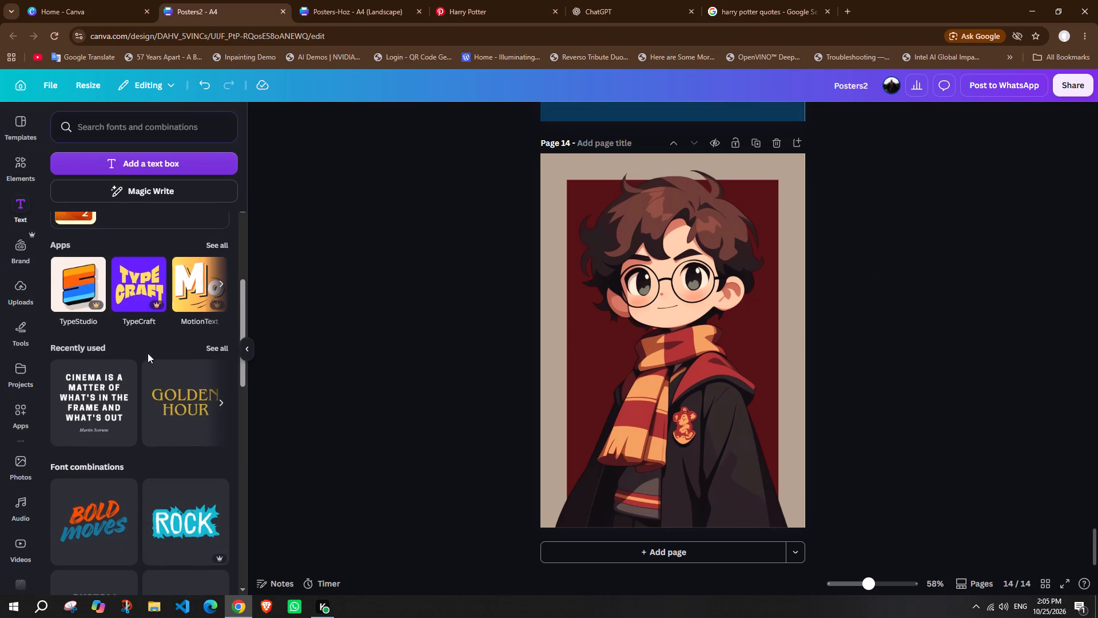
scroll(148, 353, down, 18)
scroll(147, 366, down, 13)
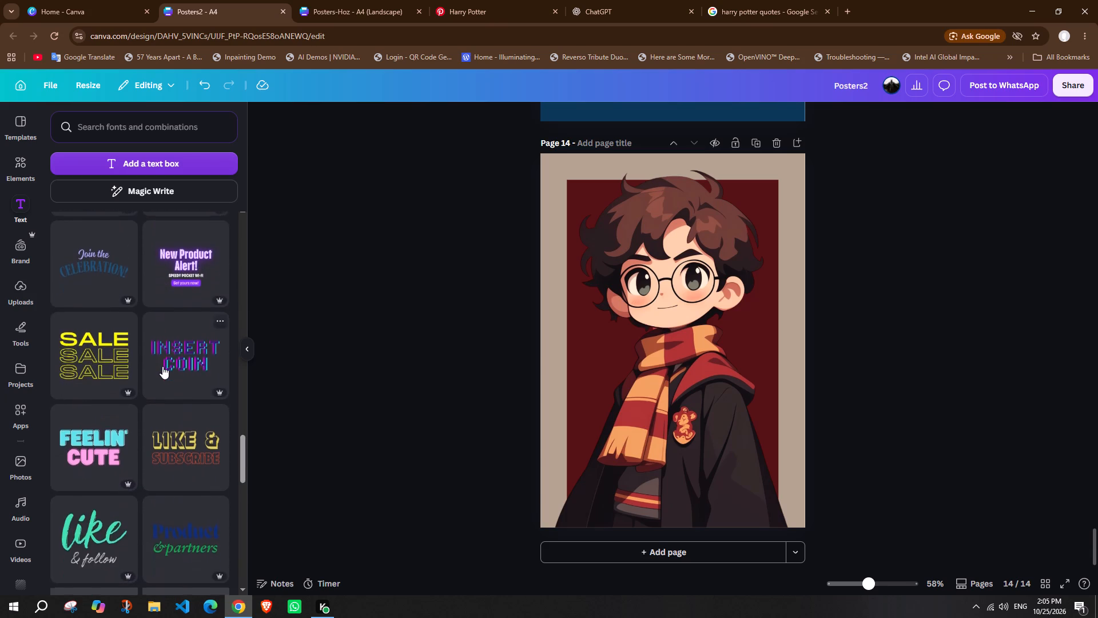
scroll(162, 366, down, 11)
Insert the recently used "30% OFF on all products" text combination over Harry's face and ungroup its parts.
scroll(161, 370, up, 6)
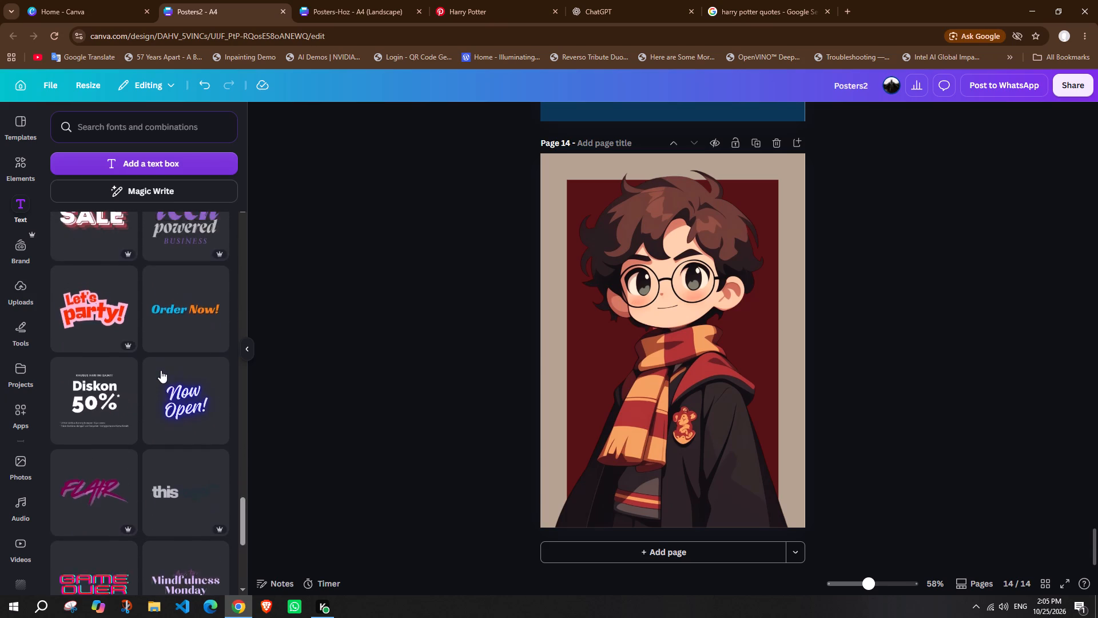
scroll(161, 370, up, 20)
scroll(161, 370, up, 7)
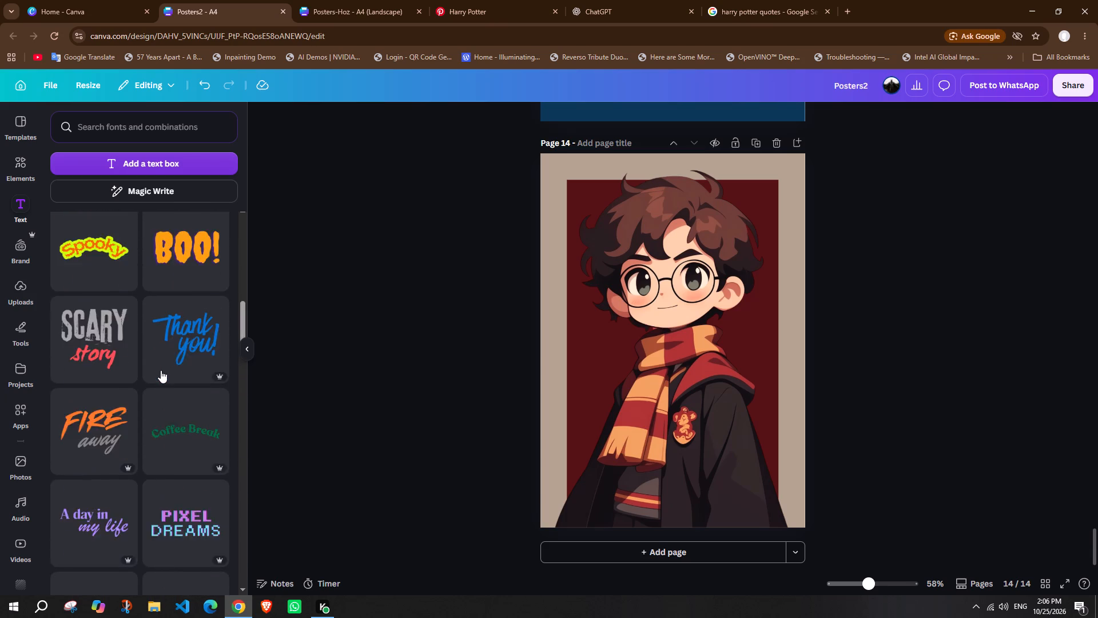
scroll(161, 370, up, 10)
scroll(205, 476, down, 3)
click(213, 350)
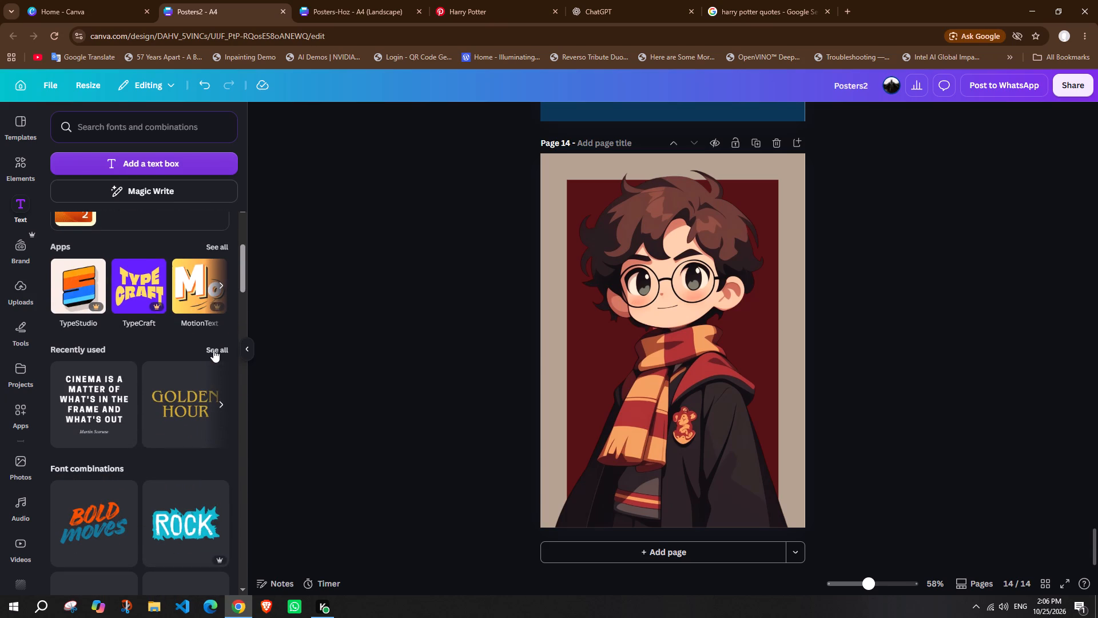
click(111, 437)
drag(666, 343, 624, 291)
click(596, 196)
click(841, 257)
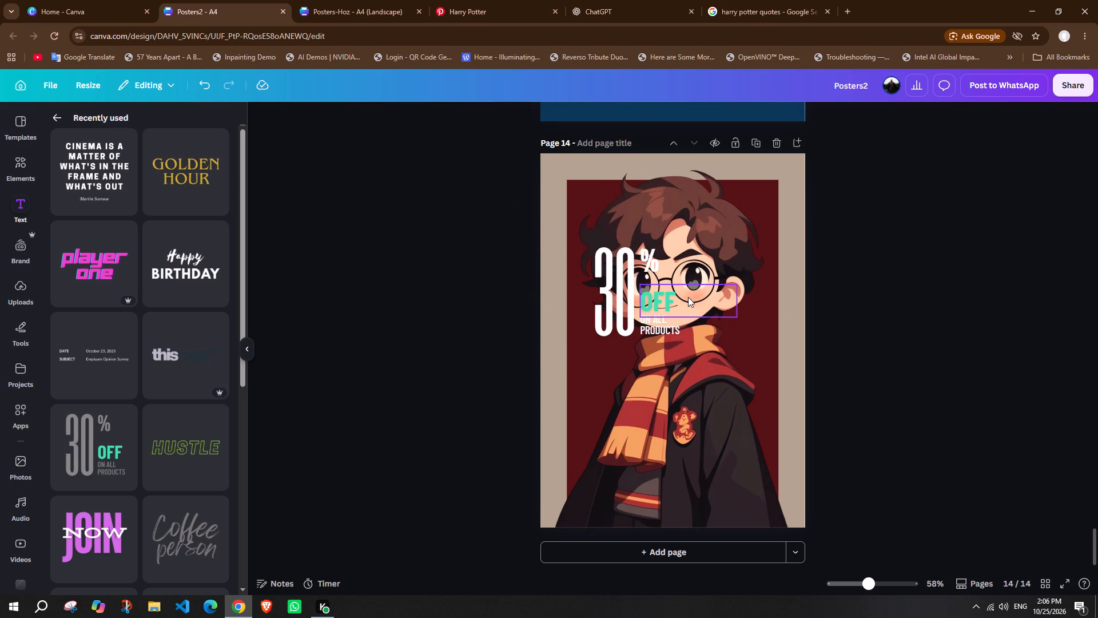
Move the green "OFF" text up onto Harry's forehead and replace its wording with "Harry".
click(679, 294)
drag(675, 296, 689, 242)
click(691, 242)
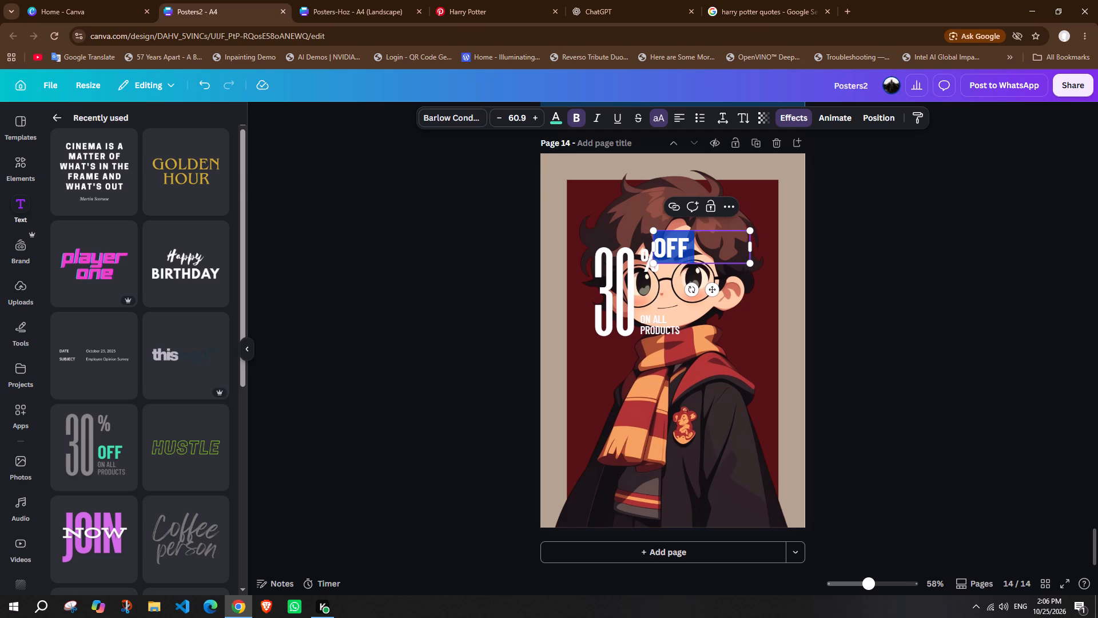
key(shift+h)
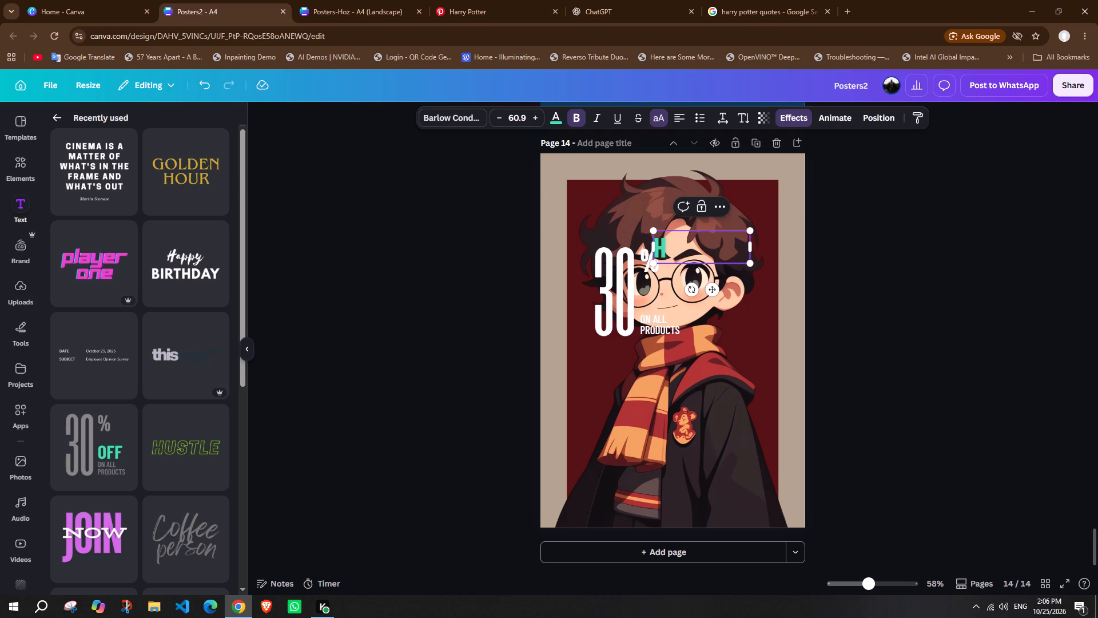
text(arry)
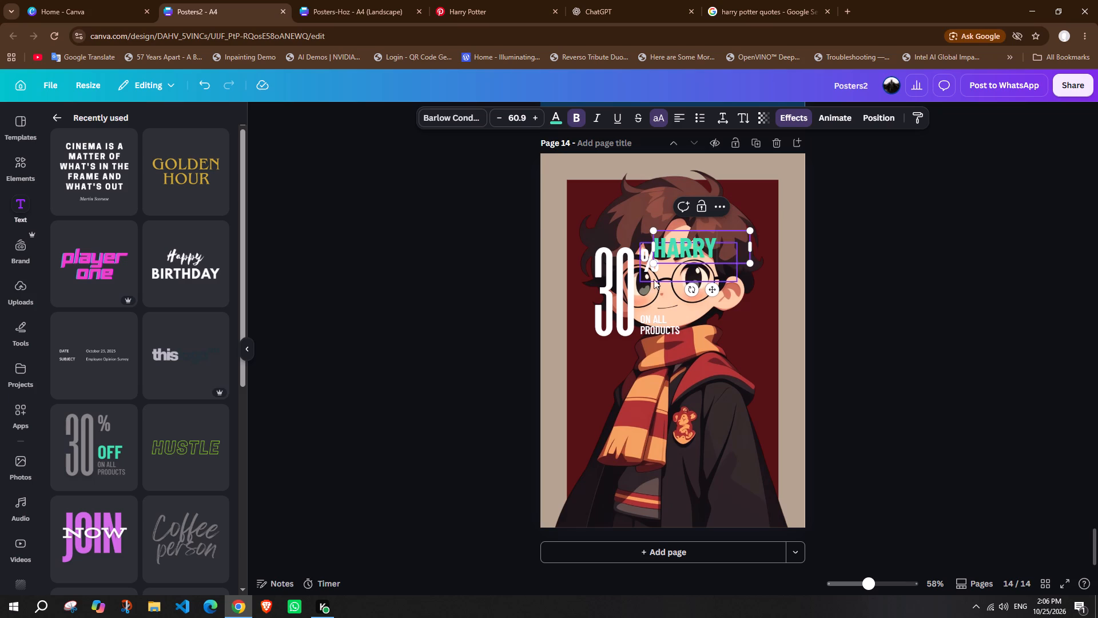
Replace the large "30" with "potter" and widen its text box so the word fits on one line.
double_click(622, 288)
text(potter)
drag(636, 335, 640, 335)
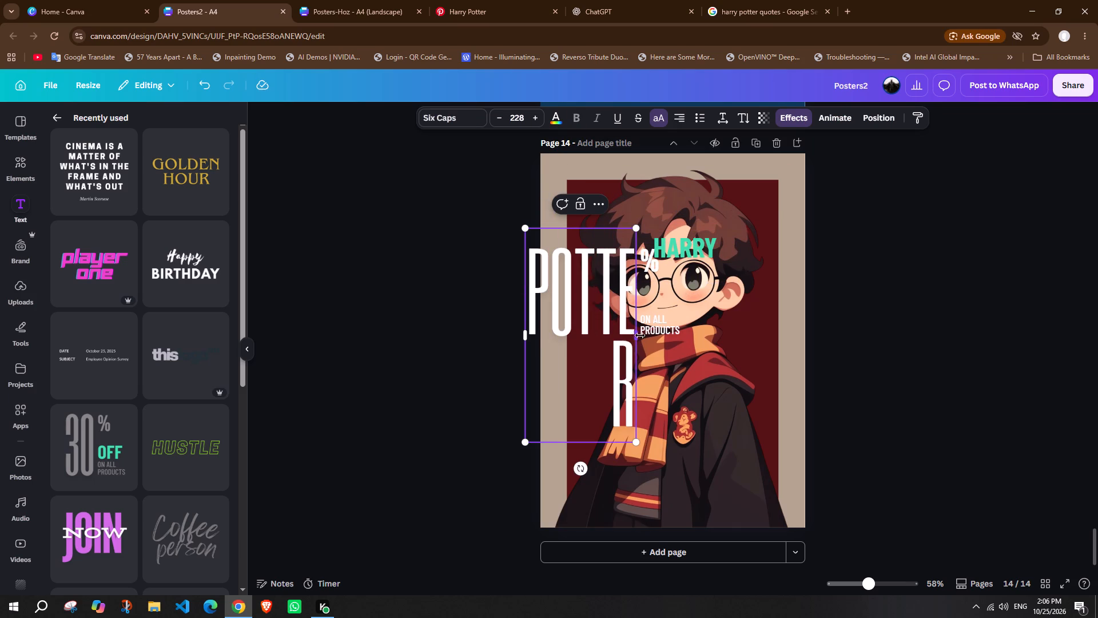
drag(640, 335, 662, 333)
click(848, 299)
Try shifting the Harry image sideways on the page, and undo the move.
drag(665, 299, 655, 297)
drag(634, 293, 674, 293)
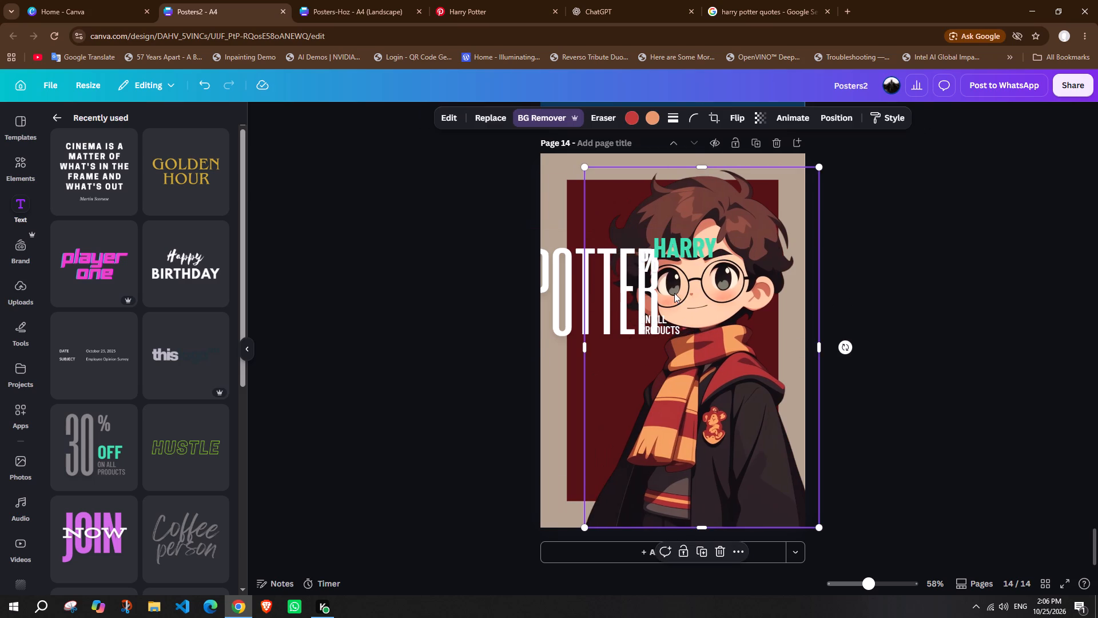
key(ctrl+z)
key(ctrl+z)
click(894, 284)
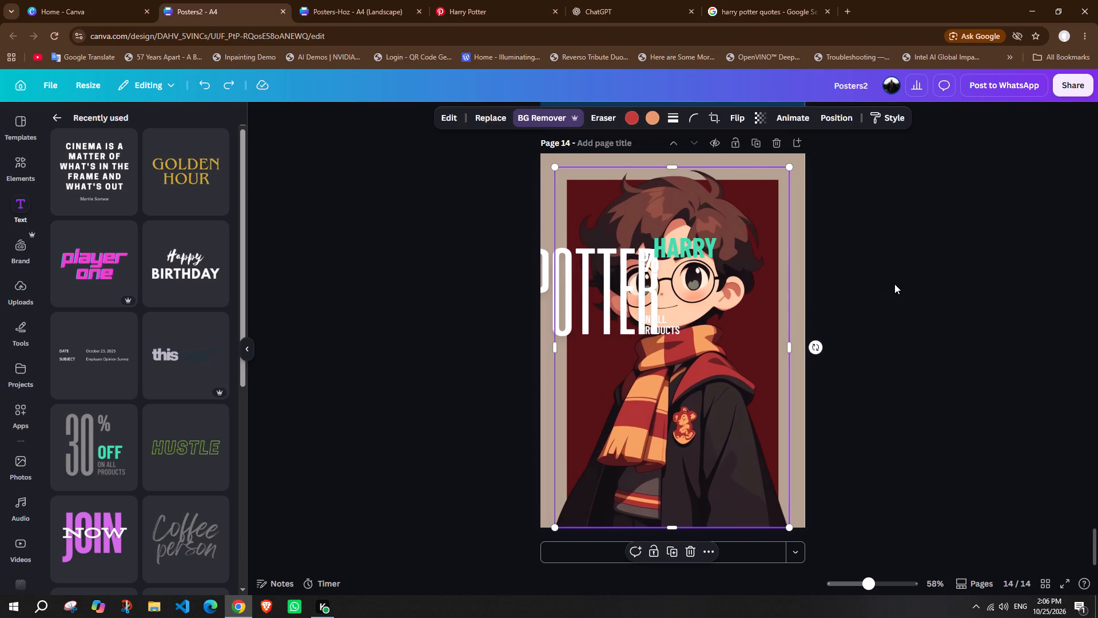
Delete the small "ON ALL PRODUCTS" text.
click(676, 316)
click(706, 292)
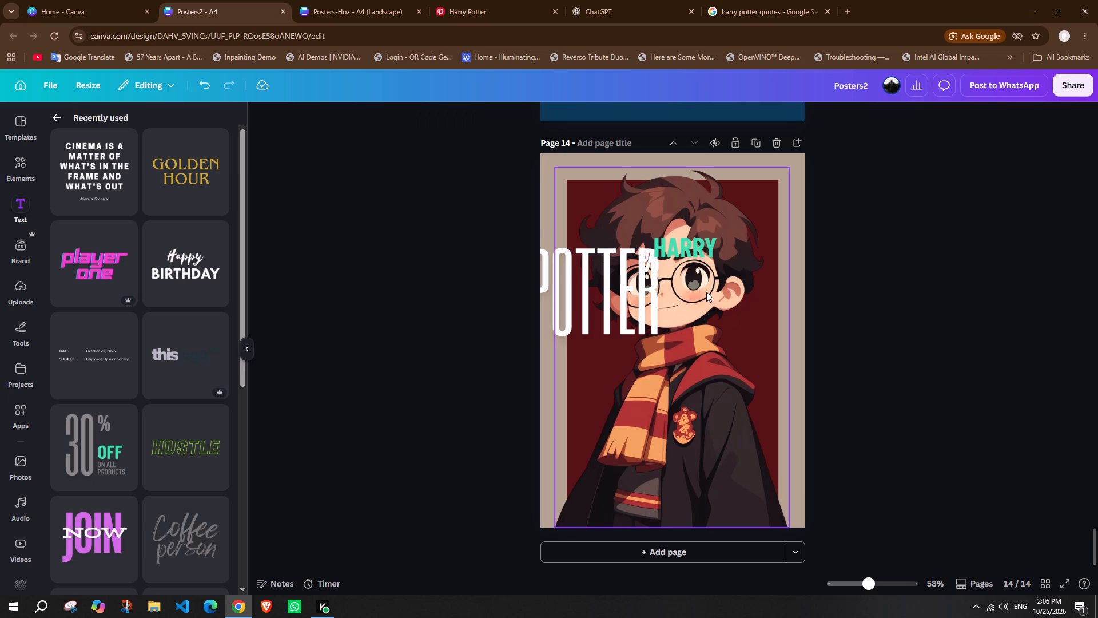
Move POTTER over Harry's scarf, enlarge it to font size 346 and centre it across the page.
drag(581, 303, 671, 369)
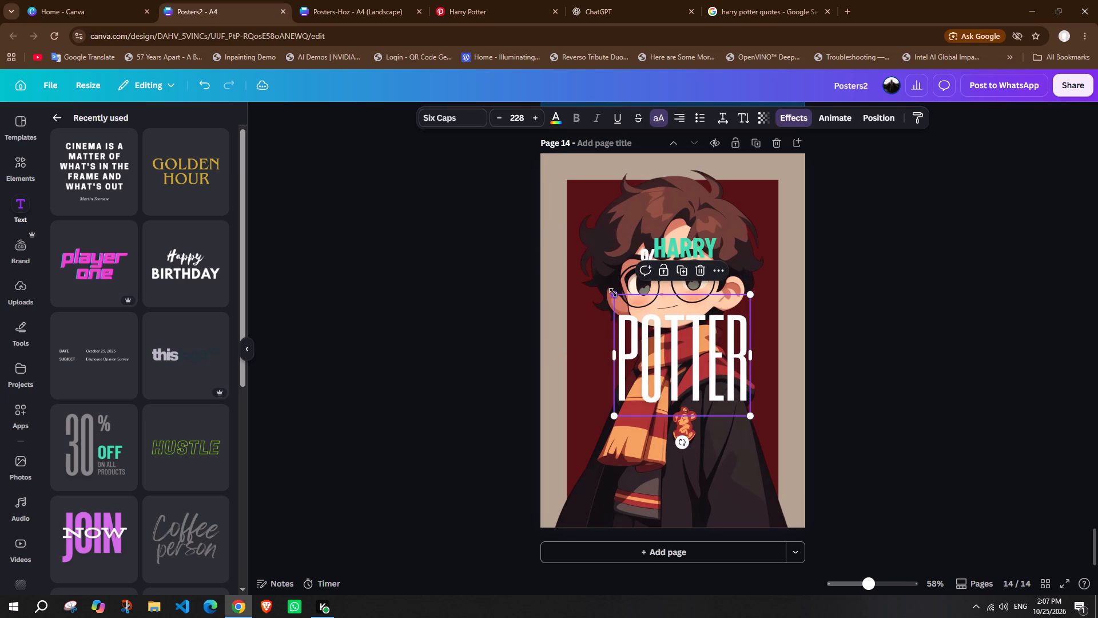
drag(615, 295, 567, 236)
drag(638, 303, 659, 331)
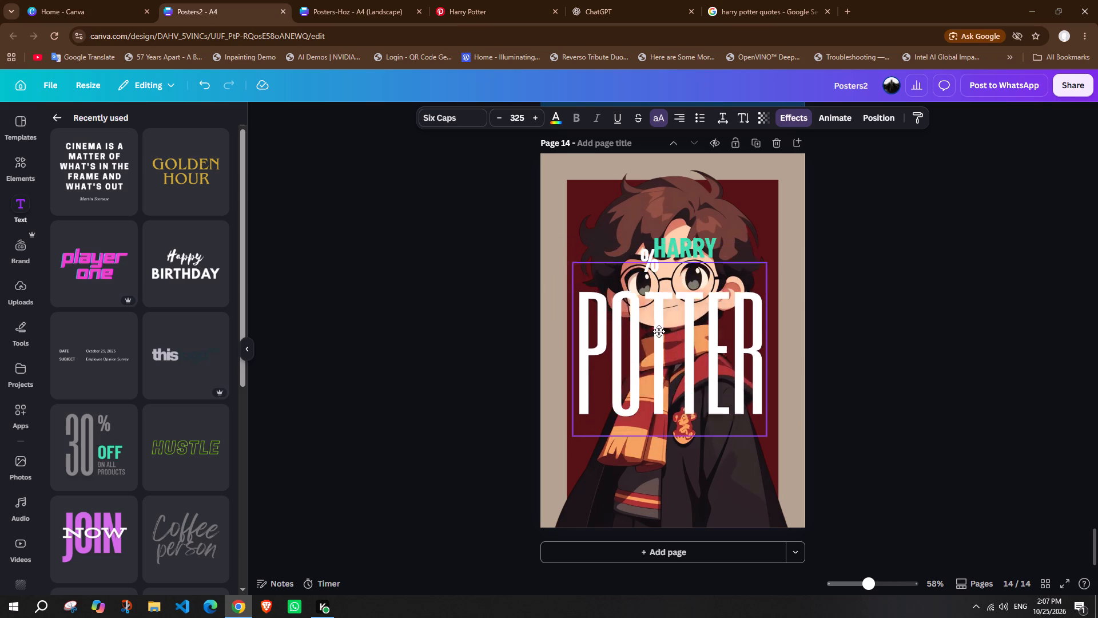
drag(659, 331, 661, 336)
drag(580, 274, 568, 264)
click(867, 354)
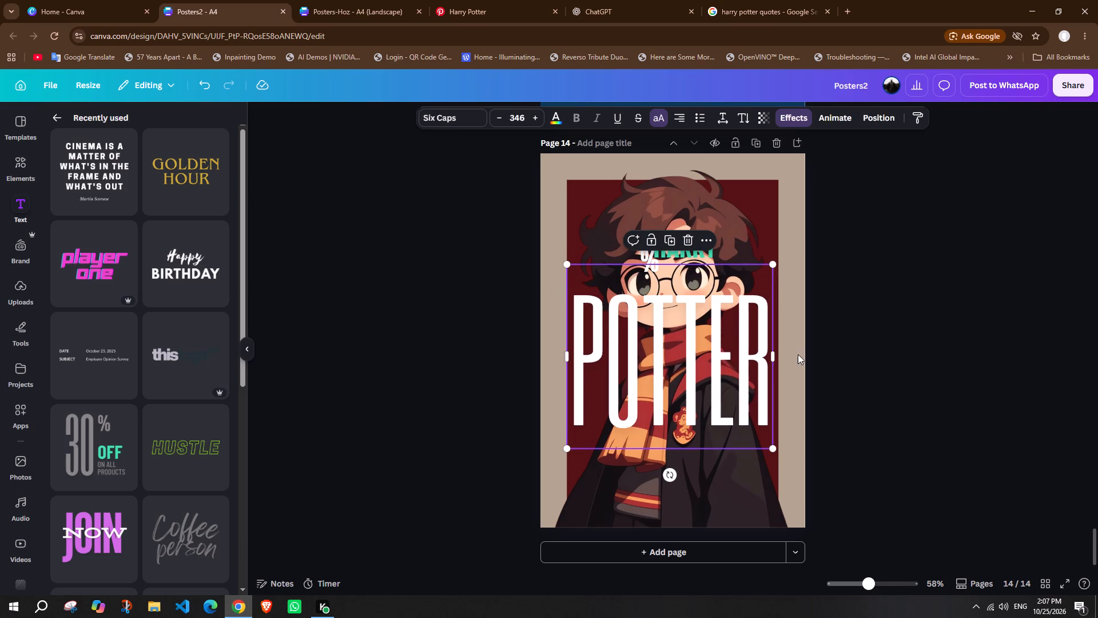
click(717, 356)
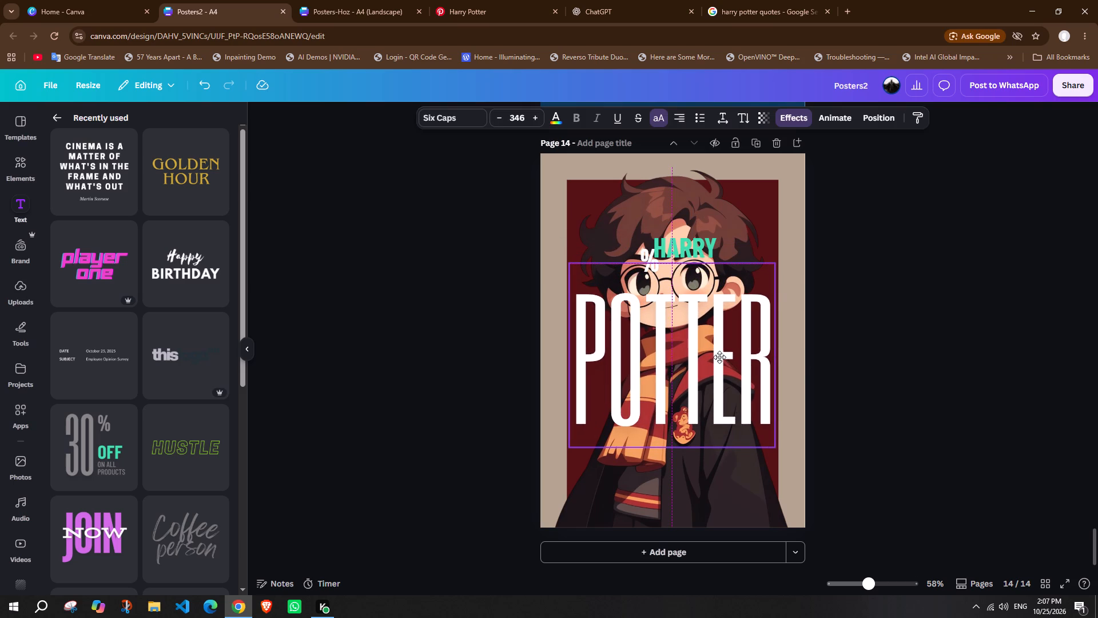
click(840, 358)
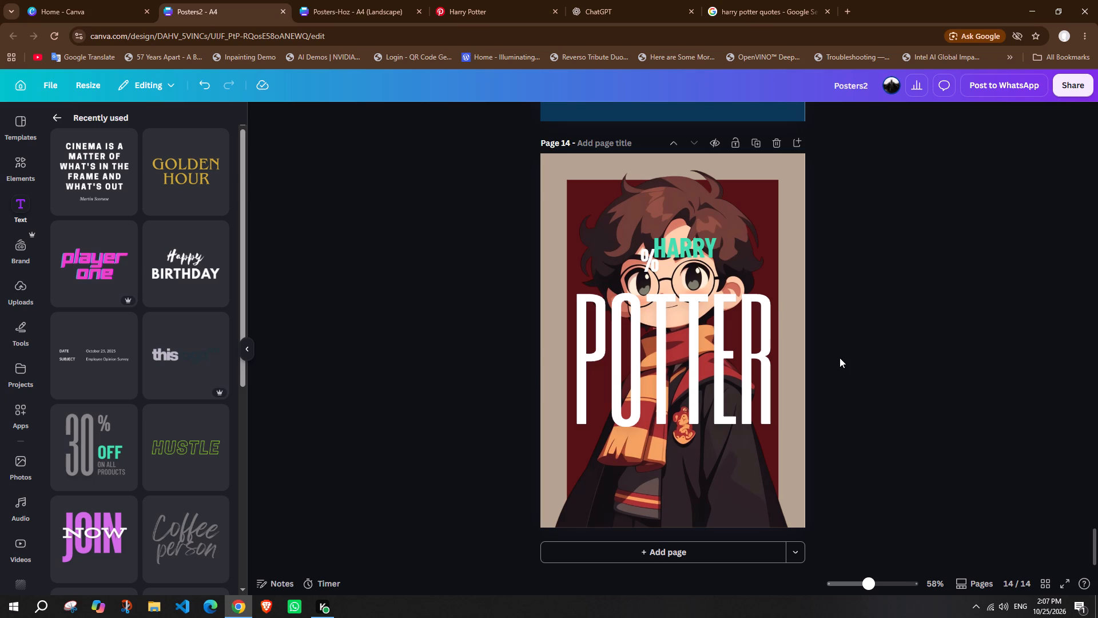
Delete the leftover "%" sign beside HARRY.
click(646, 264)
click(704, 219)
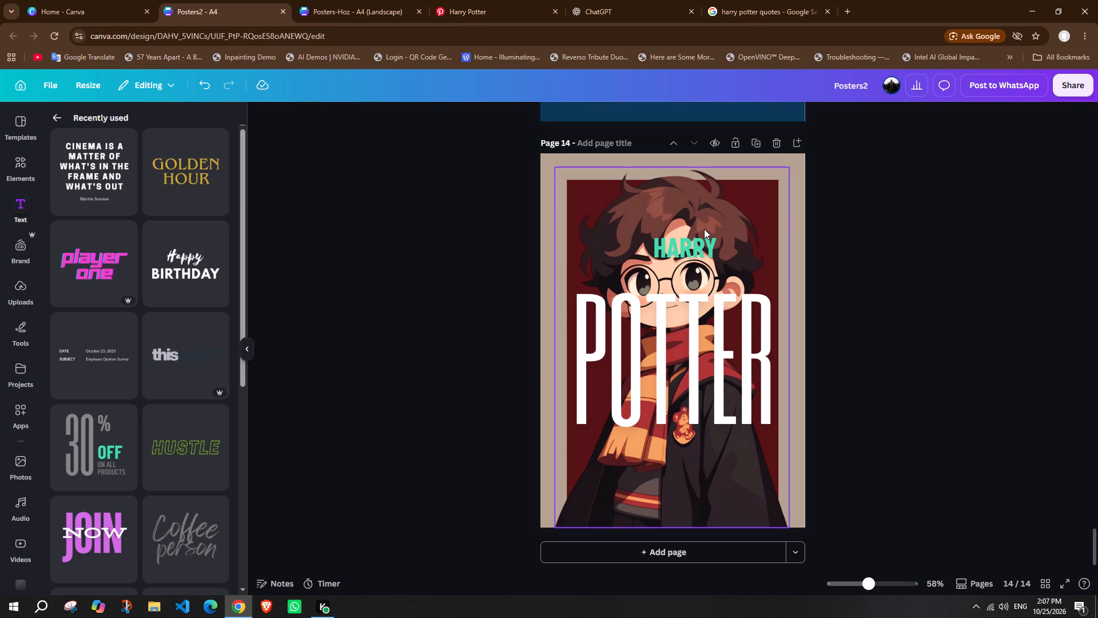
Move HARRY down to just above POTTER and narrow its text box around the word, to about 5.4 wide.
drag(691, 251, 691, 251)
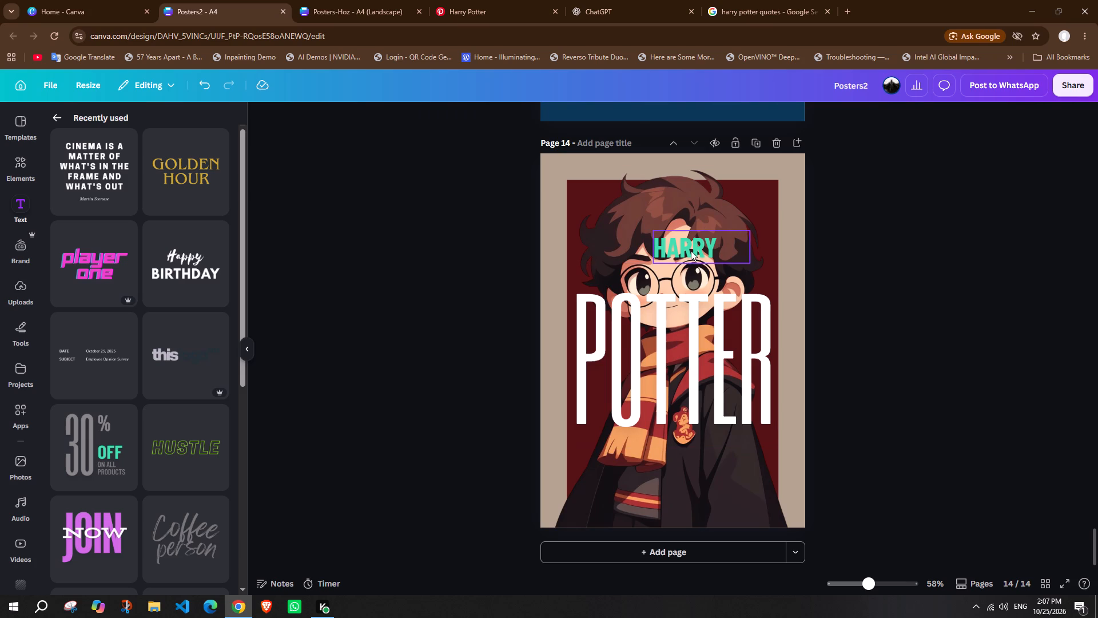
drag(691, 251, 668, 270)
drag(727, 260, 697, 259)
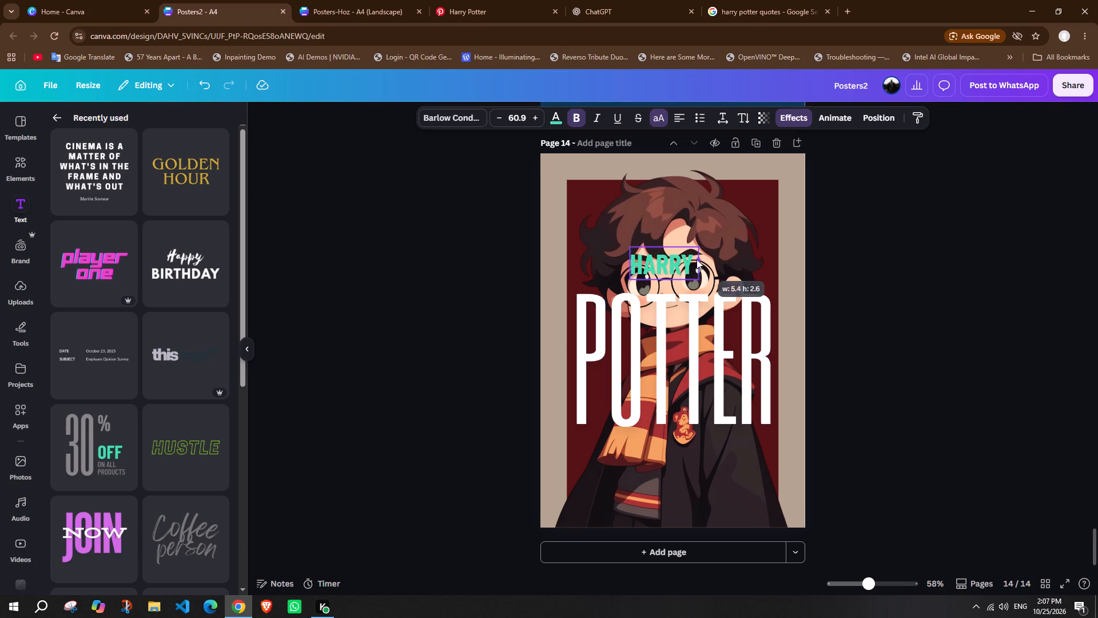
drag(697, 259, 693, 259)
drag(693, 252, 699, 252)
Enlarge HARRY to font size 181, tighten its text box and centre it across the page above POTTER.
drag(700, 249, 803, 186)
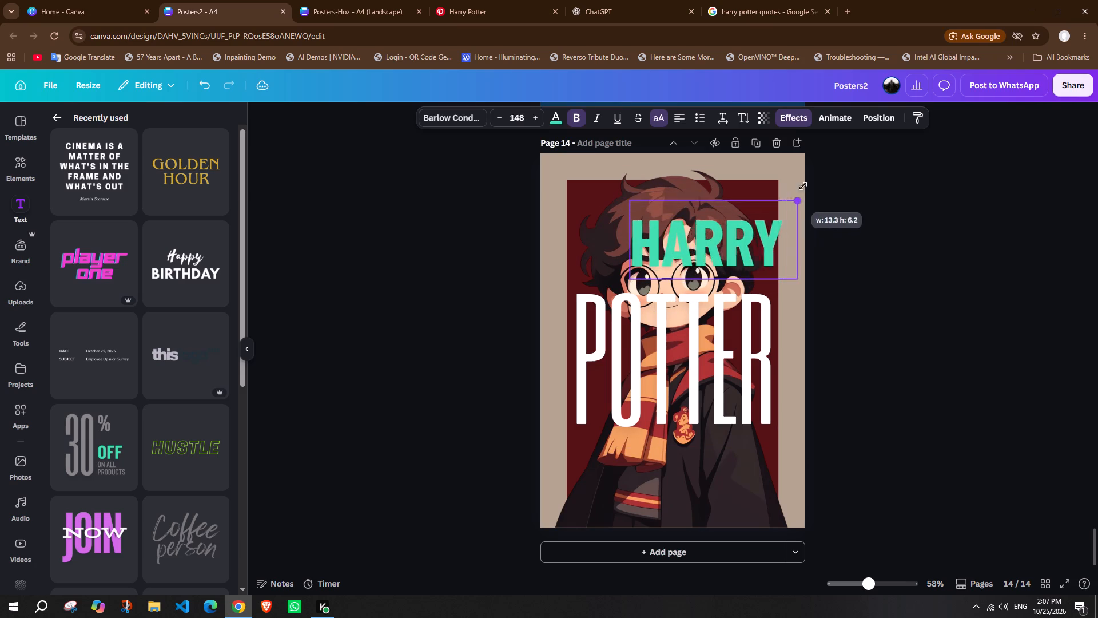
drag(803, 186, 830, 173)
click(872, 237)
drag(781, 236, 733, 243)
drag(789, 237, 778, 237)
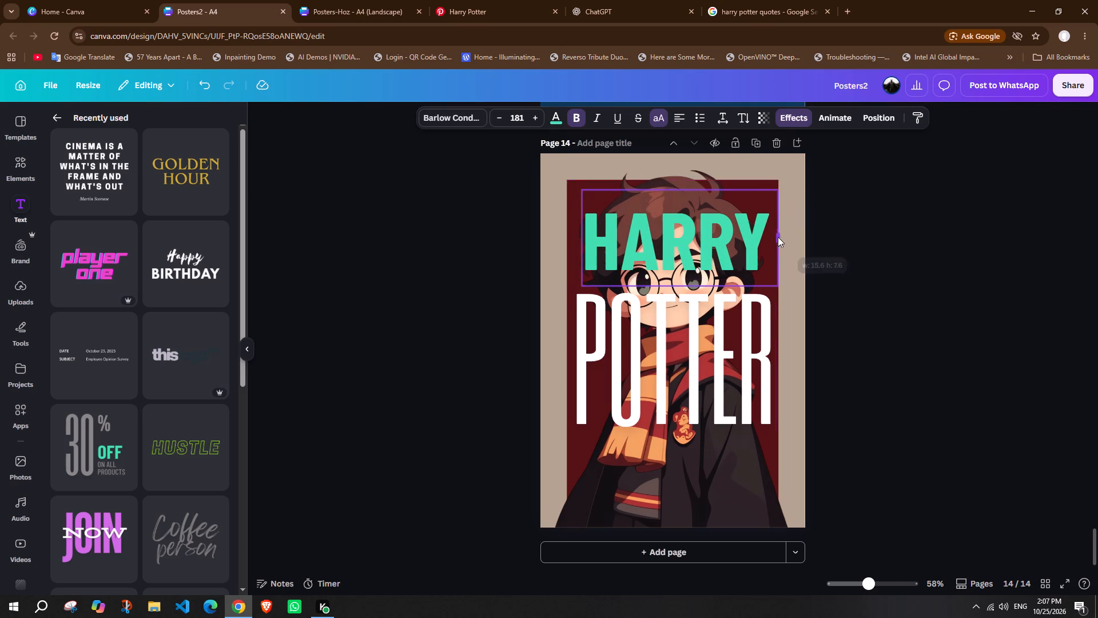
drag(778, 237, 775, 237)
click(874, 237)
drag(730, 237, 722, 245)
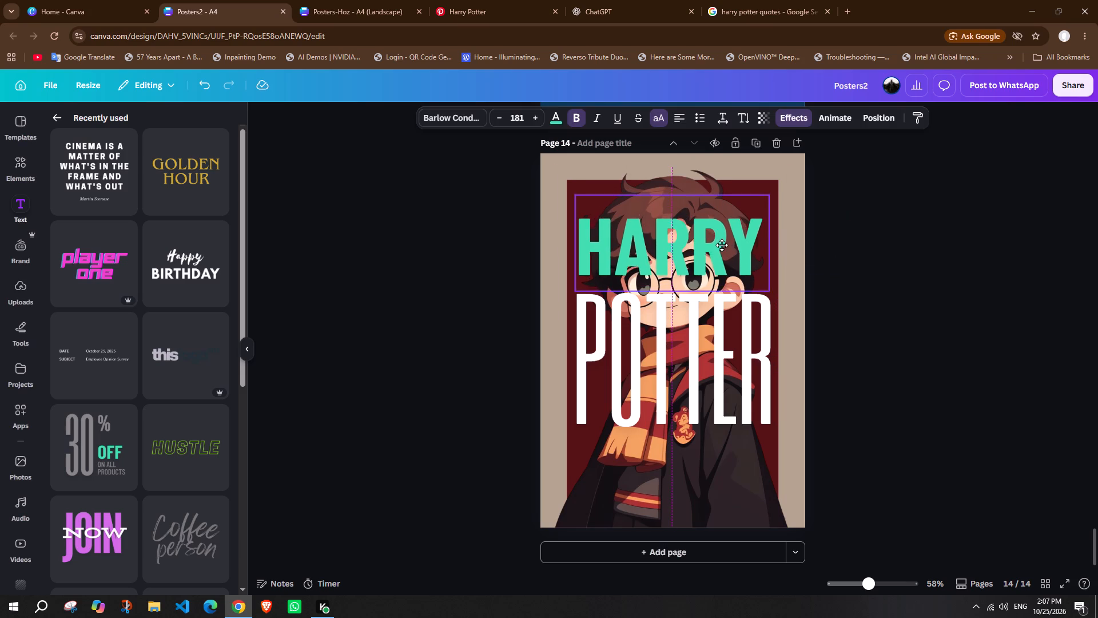
drag(722, 245, 721, 242)
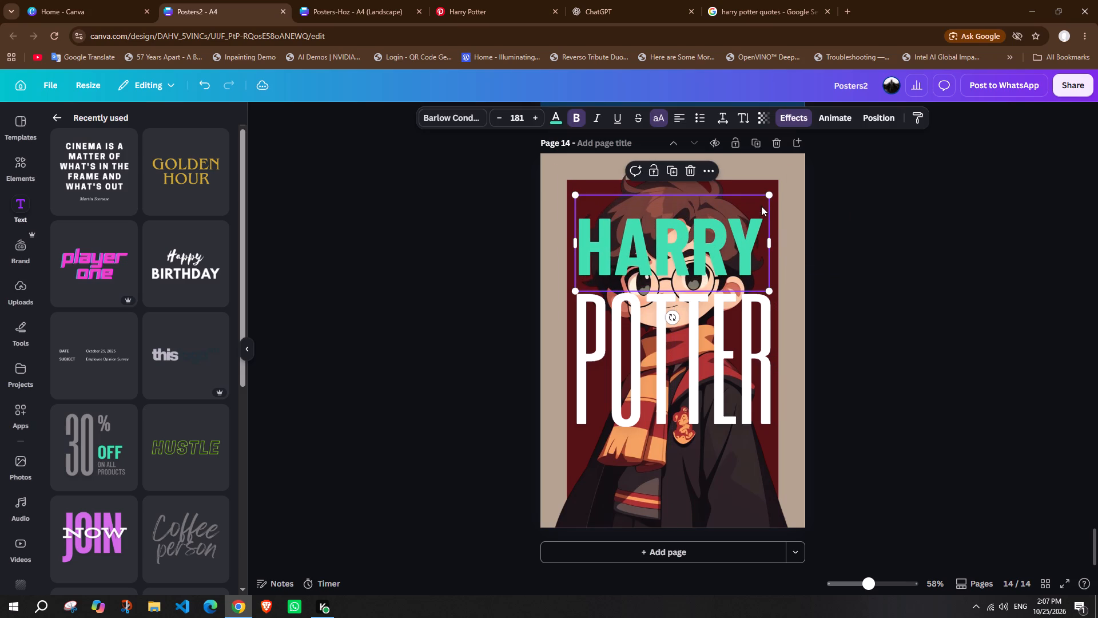
Enlarge HARRY to font size 255 so it spans nearly the full page width, and trim its text box beside the final letter.
drag(769, 197, 832, 156)
drag(739, 213, 710, 216)
drag(803, 167, 817, 162)
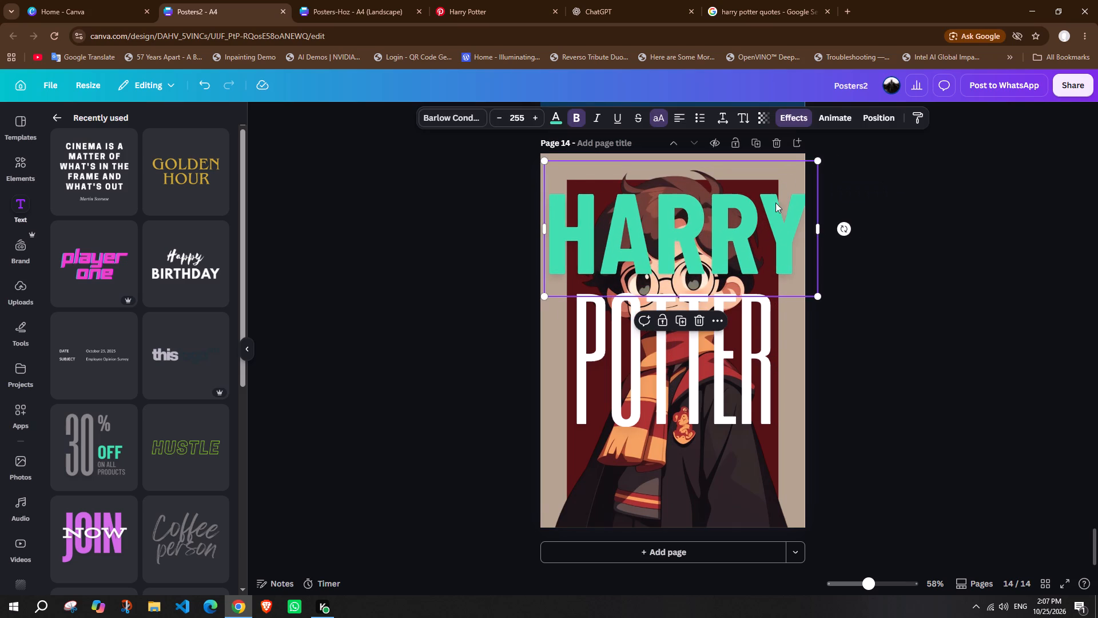
click(769, 204)
drag(814, 227, 812, 227)
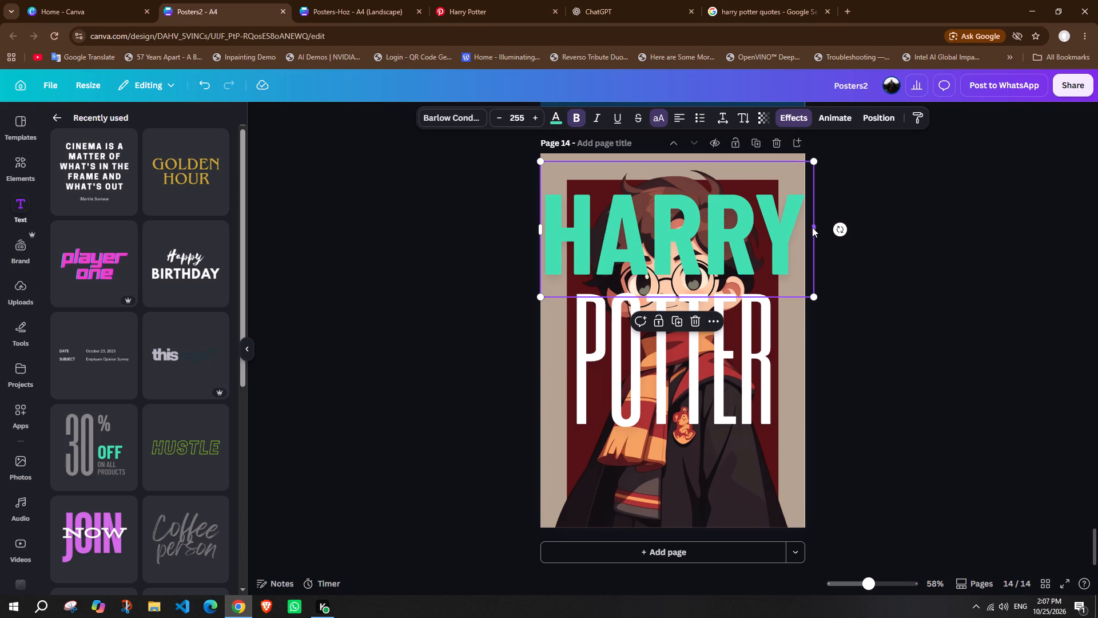
drag(812, 227, 811, 226)
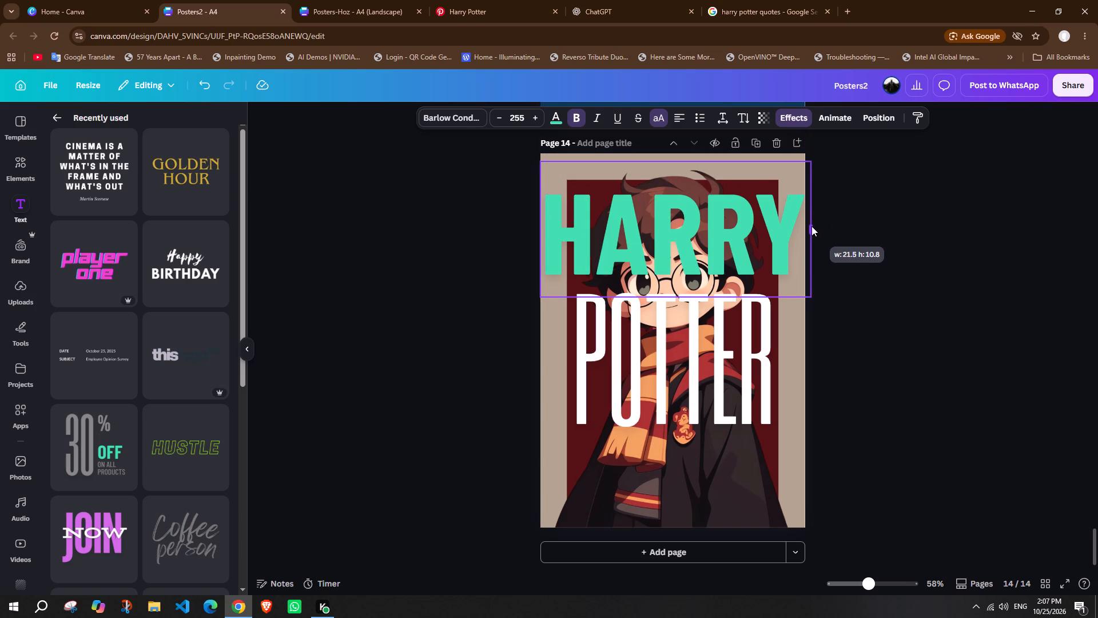
drag(811, 226, 809, 227)
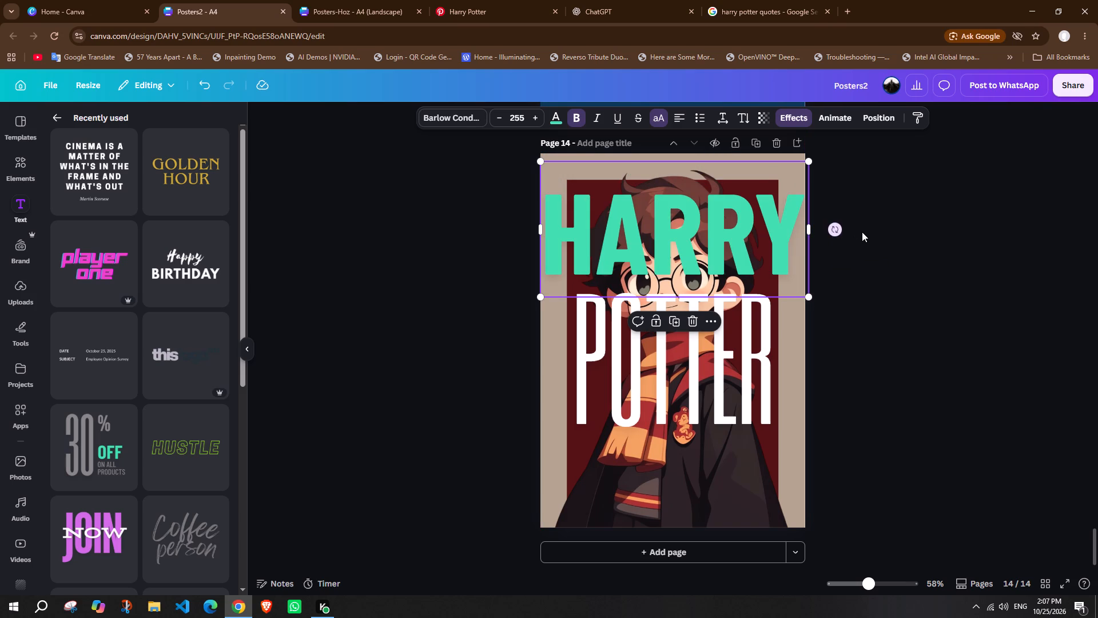
Send the HARRY title backward in the layer order until it sits behind the cartoon Harry.
click(862, 232)
click(726, 337)
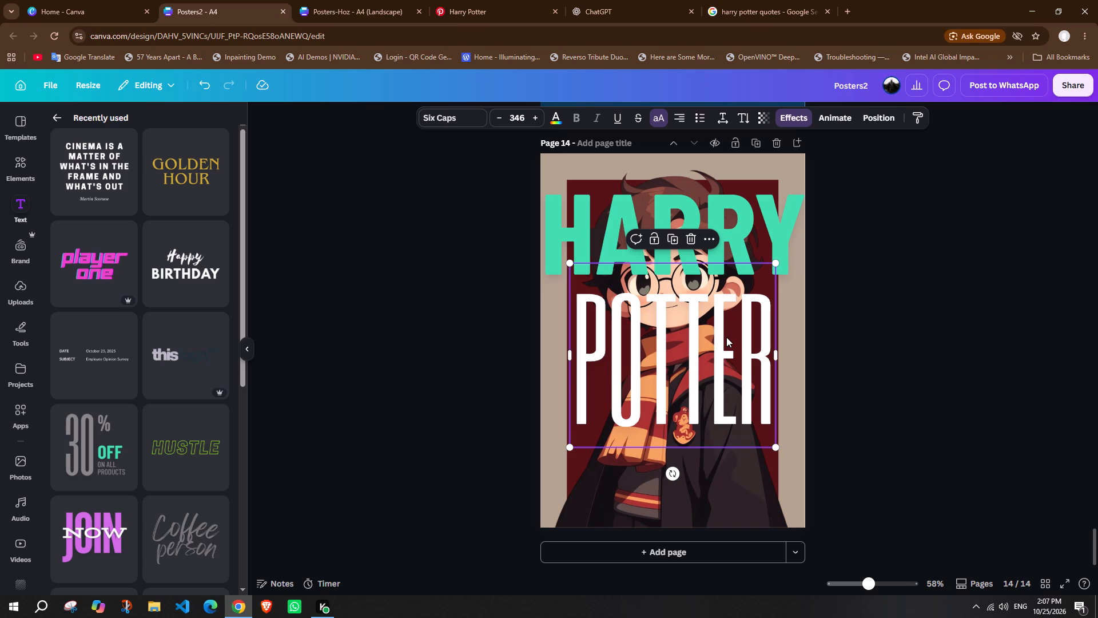
click(766, 235)
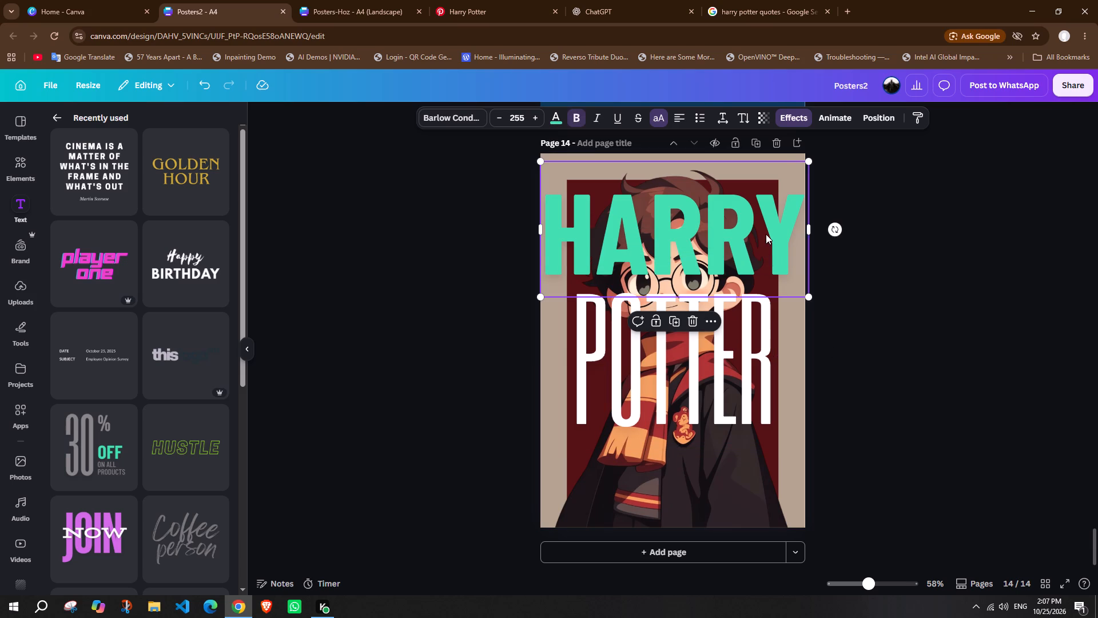
right_click(766, 224)
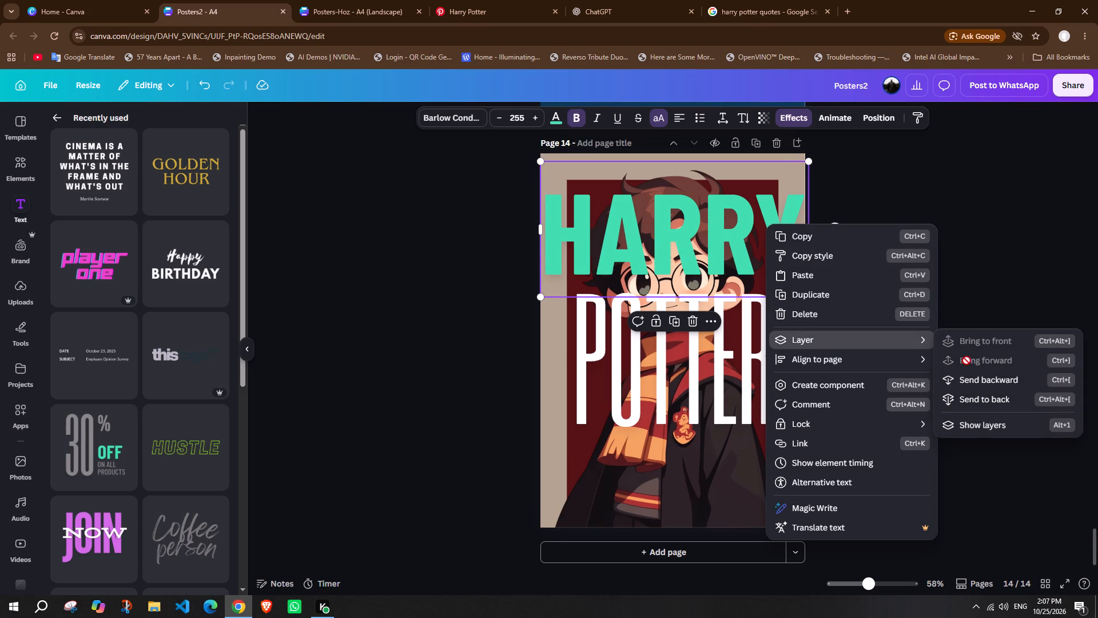
click(974, 376)
click(974, 376)
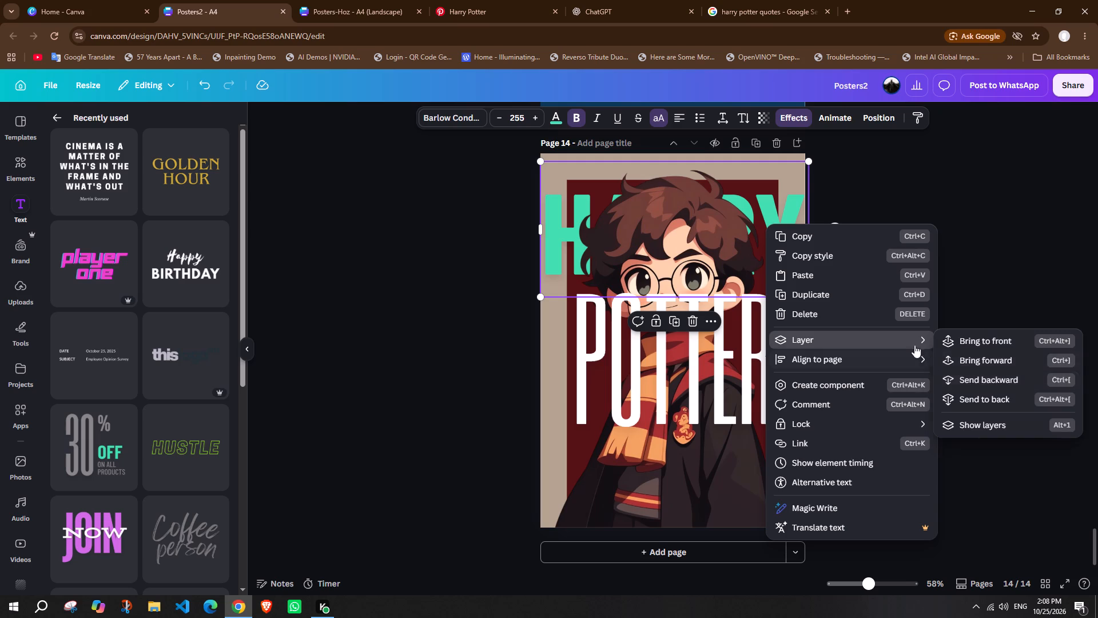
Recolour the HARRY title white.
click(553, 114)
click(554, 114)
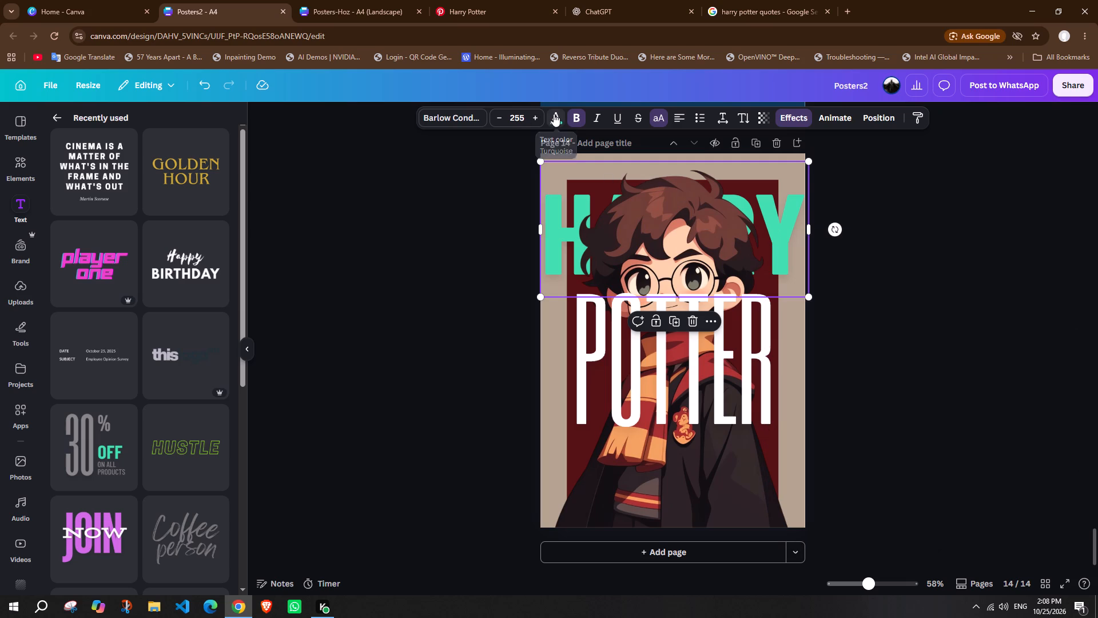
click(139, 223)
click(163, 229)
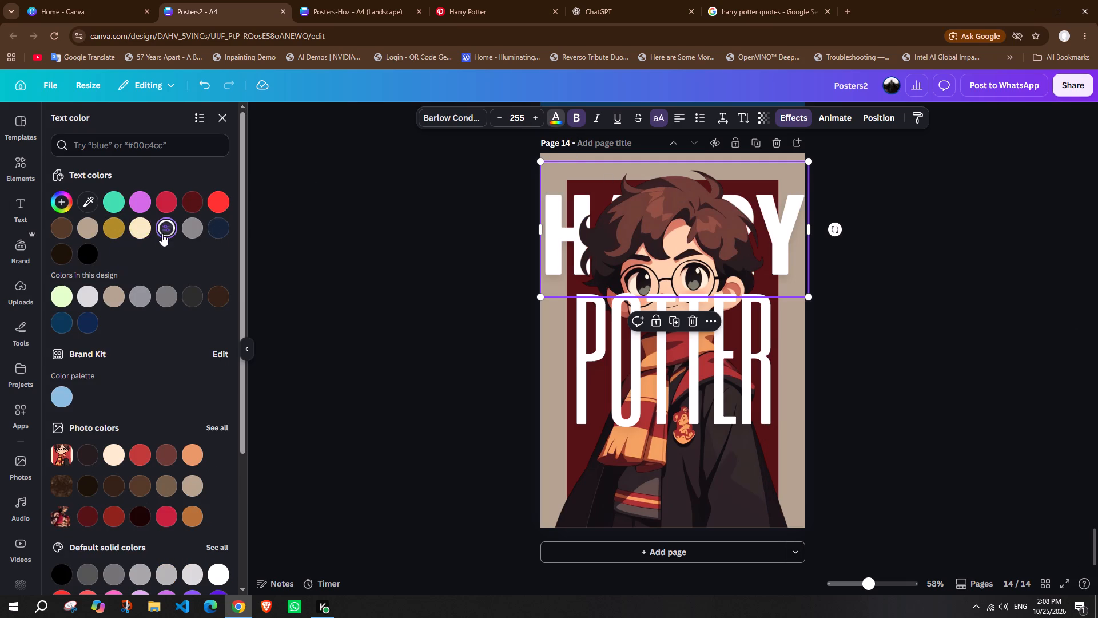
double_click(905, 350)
Lower the POTTER title and enlarge it to font size 445 so it spans nearly the full page width below HARRY.
drag(725, 350, 718, 367)
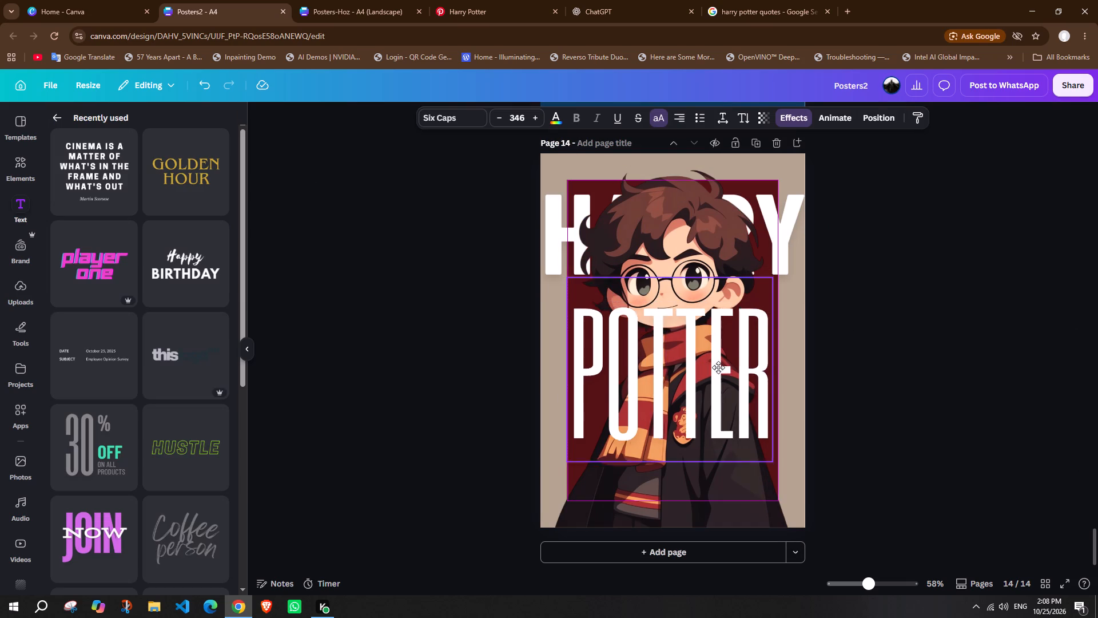
drag(718, 367, 718, 377)
drag(564, 291, 543, 268)
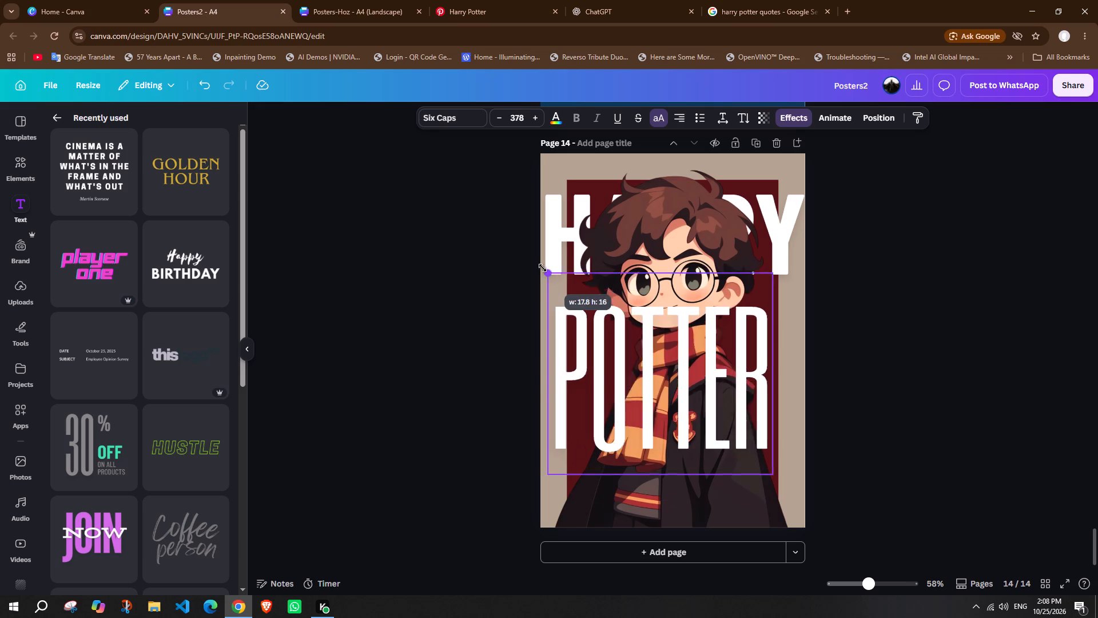
drag(543, 268, 537, 258)
drag(685, 335, 697, 340)
drag(783, 267, 786, 266)
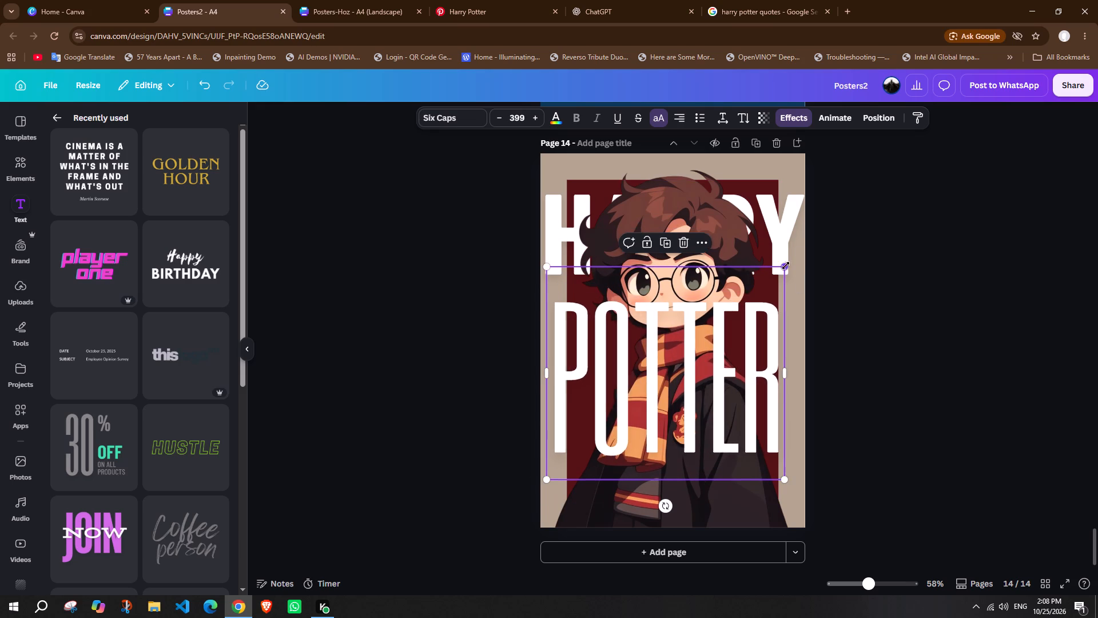
drag(786, 266, 809, 250)
drag(754, 318, 746, 328)
drag(538, 255, 534, 253)
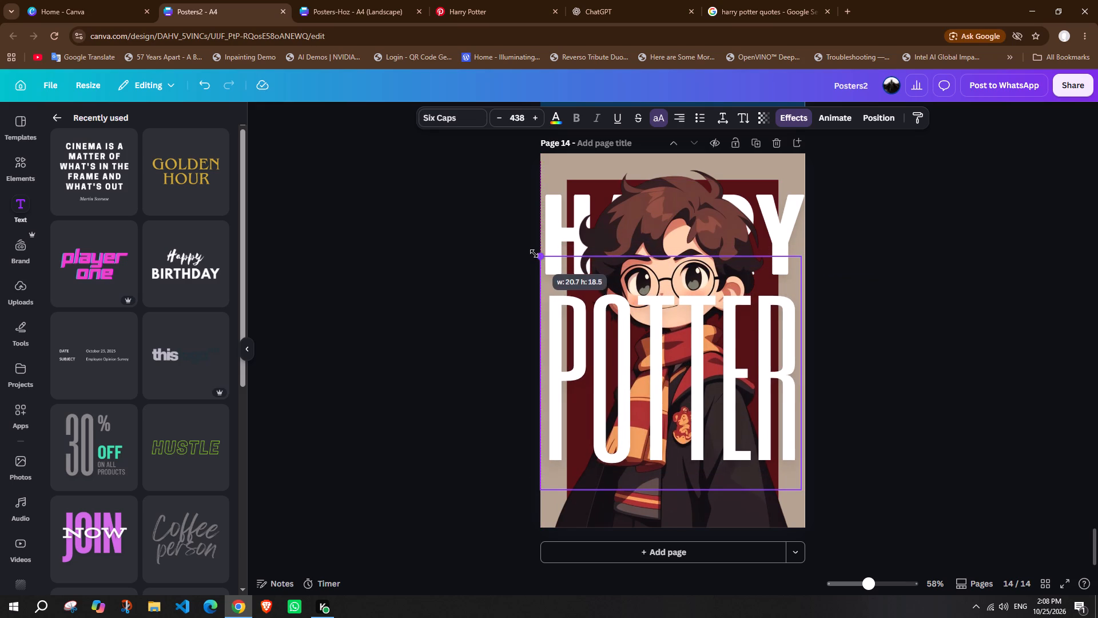
drag(534, 253, 532, 253)
Send the POTTER title backward in the layer order so it sits behind the cartoon Harry.
right_click(711, 341)
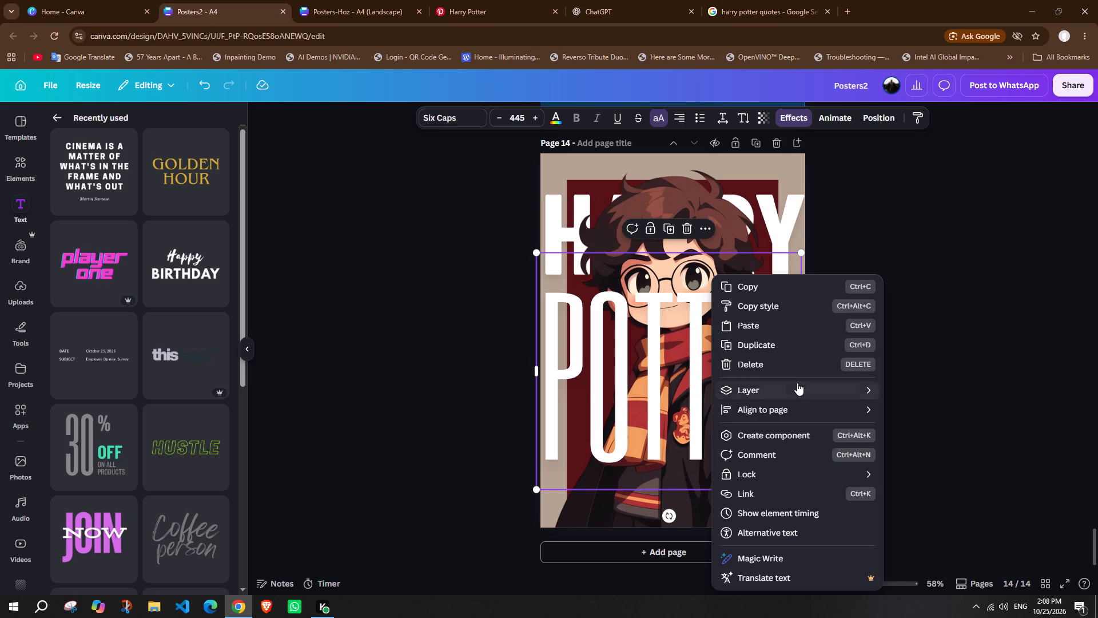
click(914, 431)
click(958, 342)
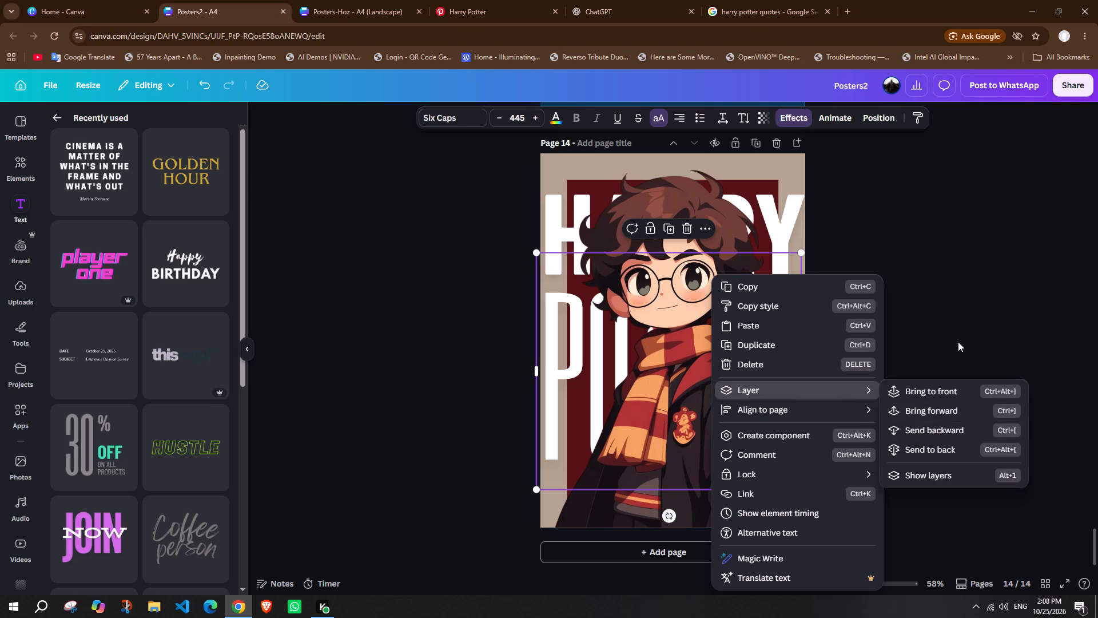
click(959, 340)
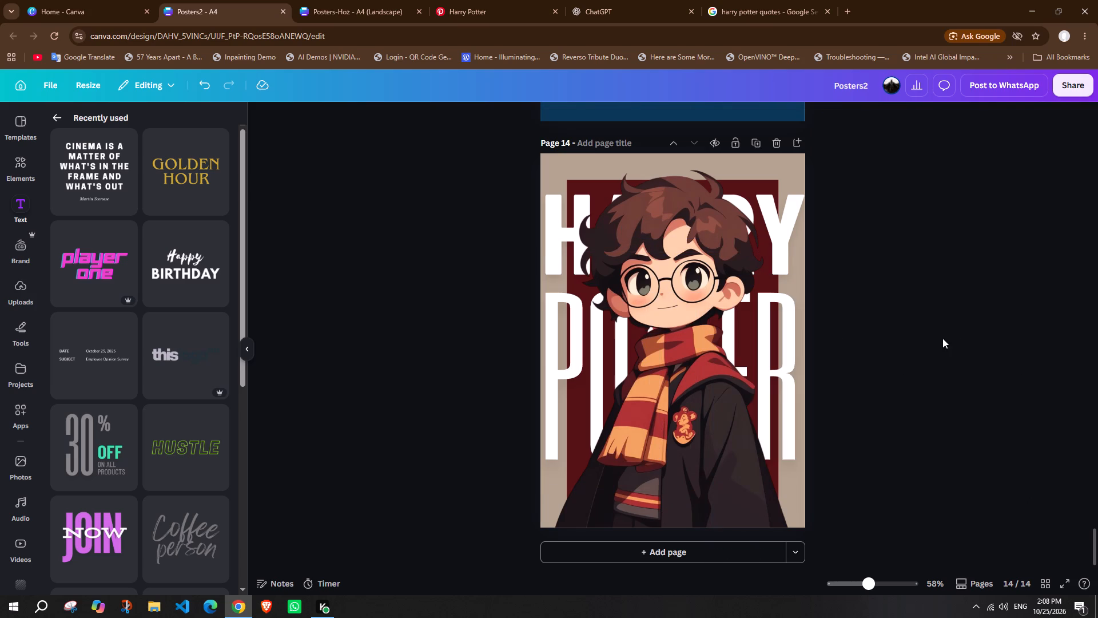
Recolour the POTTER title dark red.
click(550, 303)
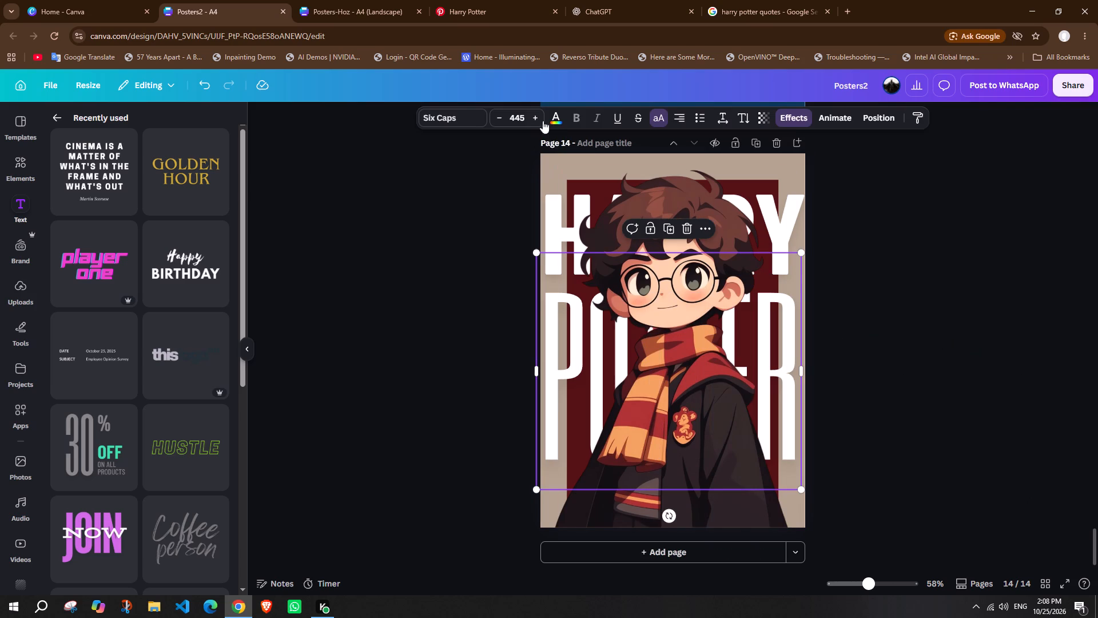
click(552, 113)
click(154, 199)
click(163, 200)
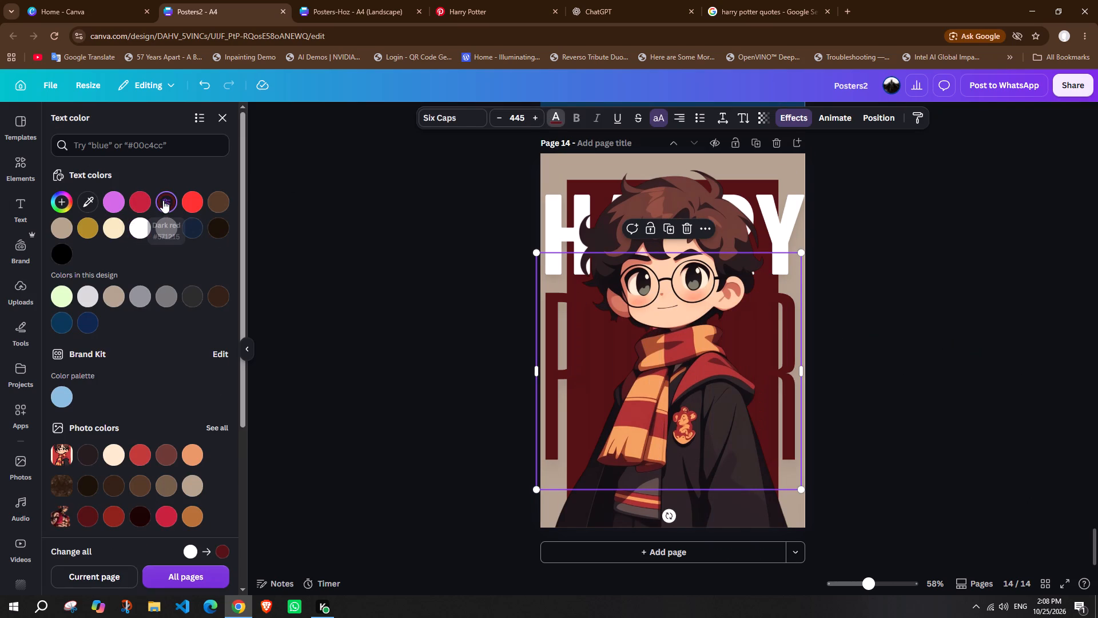
Apply the Hollow text effect to the POTTER title.
click(811, 121)
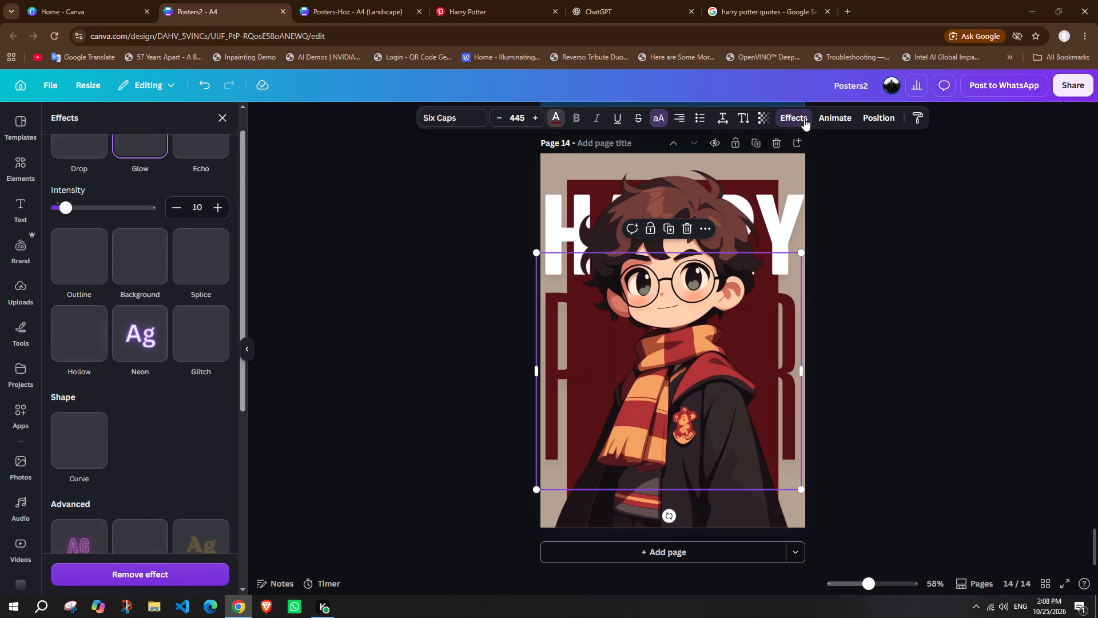
click(67, 350)
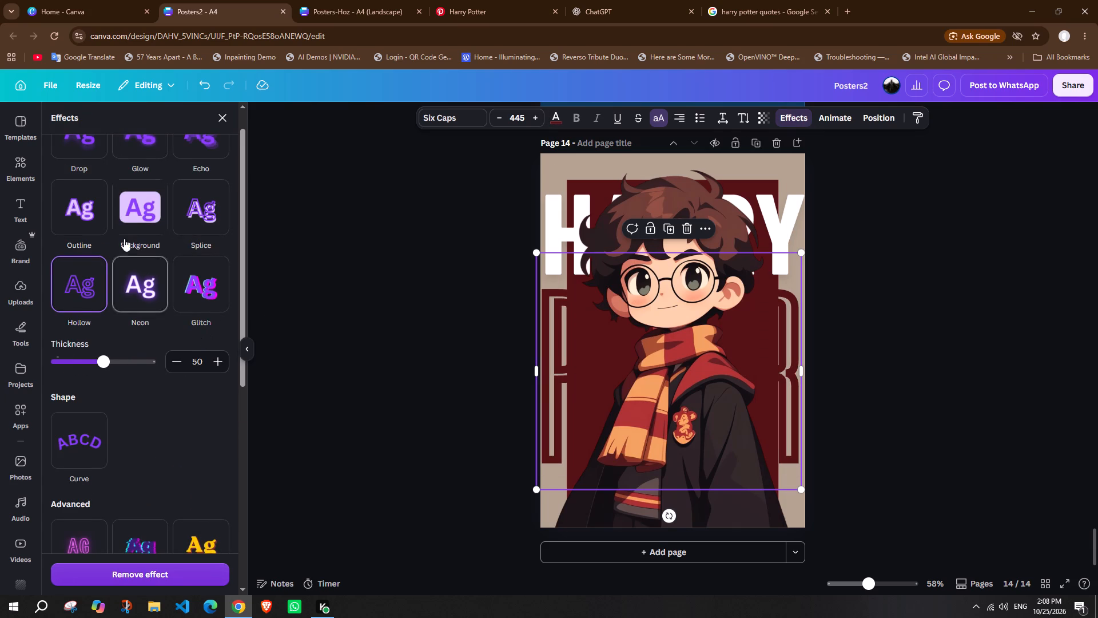
scroll(186, 240, up, 4)
Try light gray and crimson on the POTTER outline, and settle on the pale cream from the Harry image's photo colors.
click(551, 120)
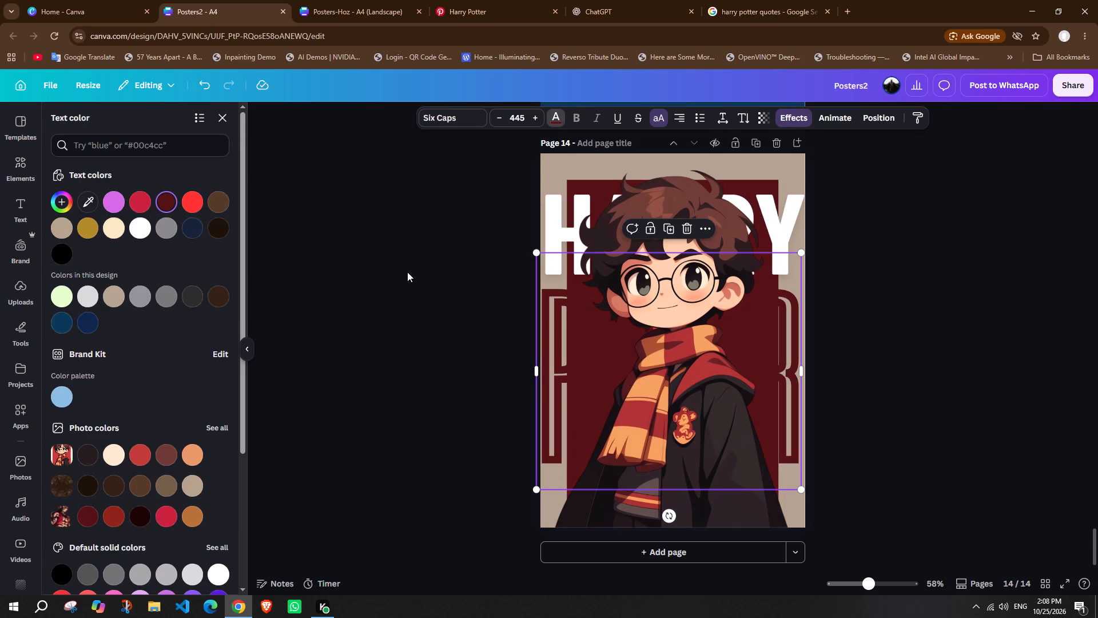
click(82, 290)
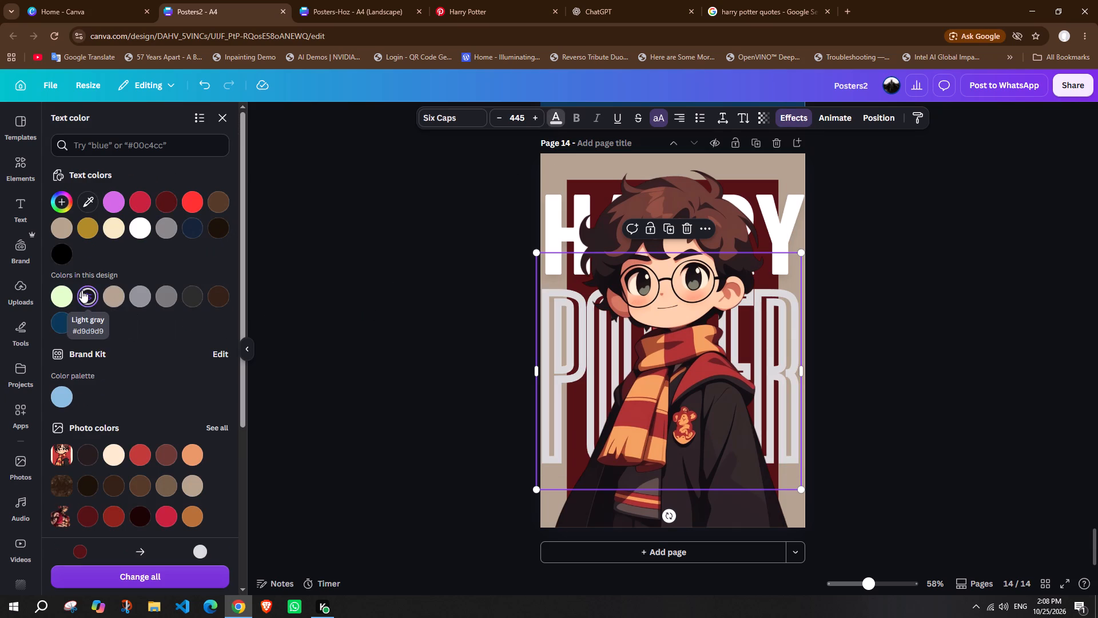
click(135, 199)
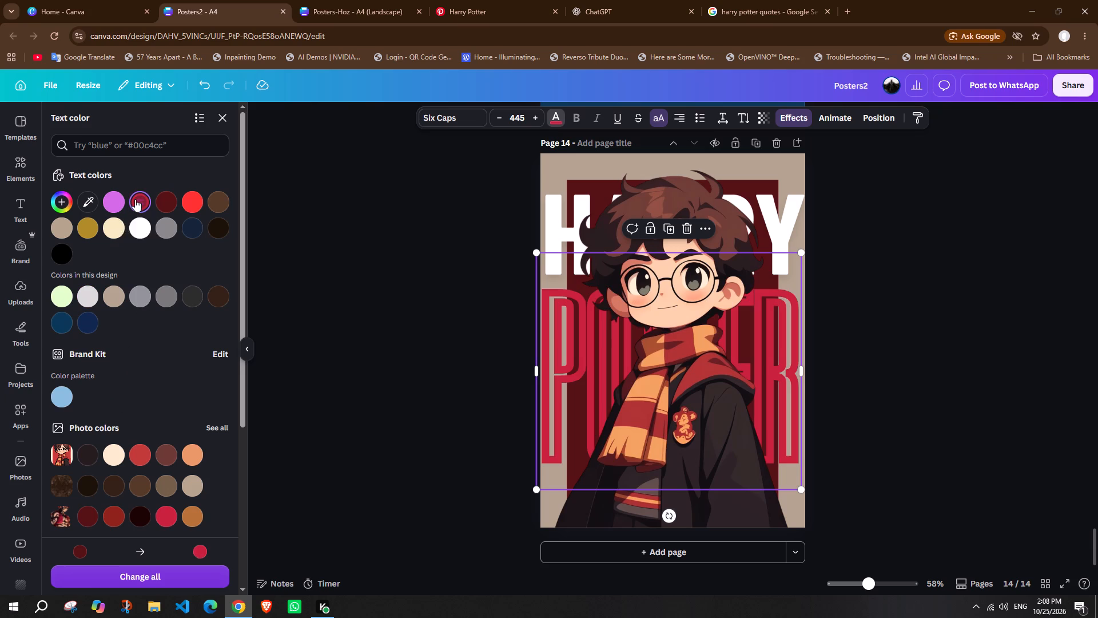
click(116, 455)
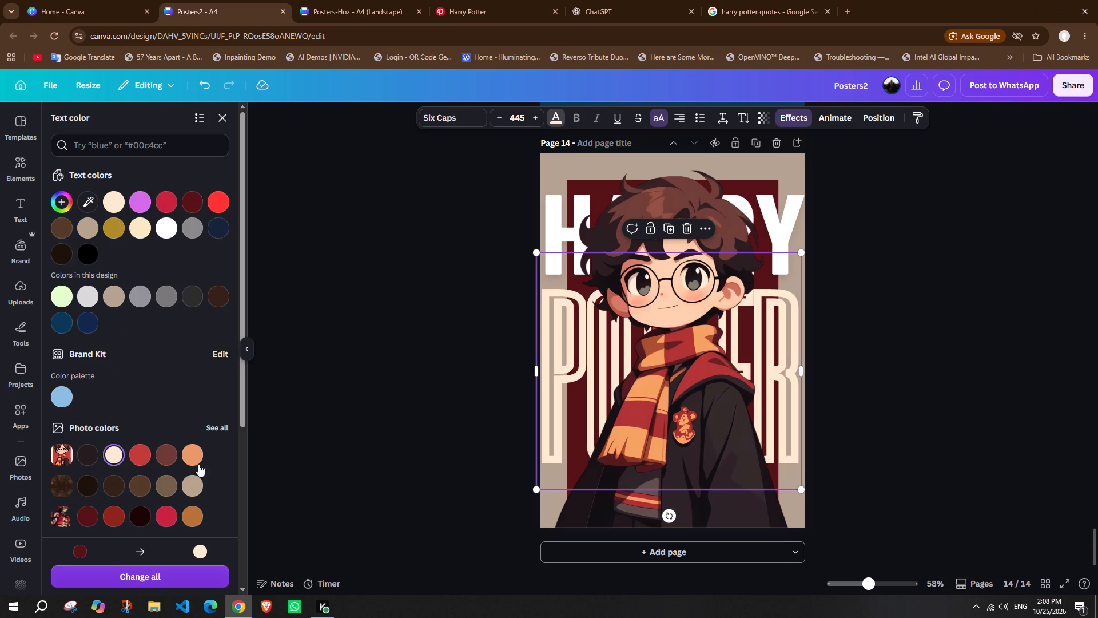
Set the Hollow effect thickness of the POTTER title to 5.
click(809, 124)
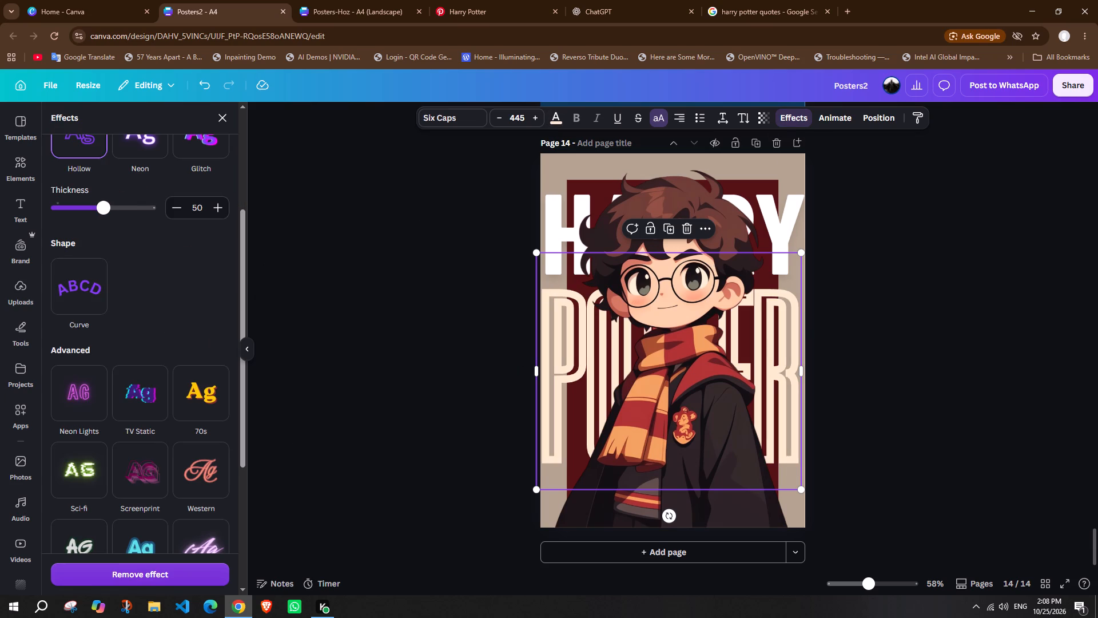
drag(101, 210, 56, 215)
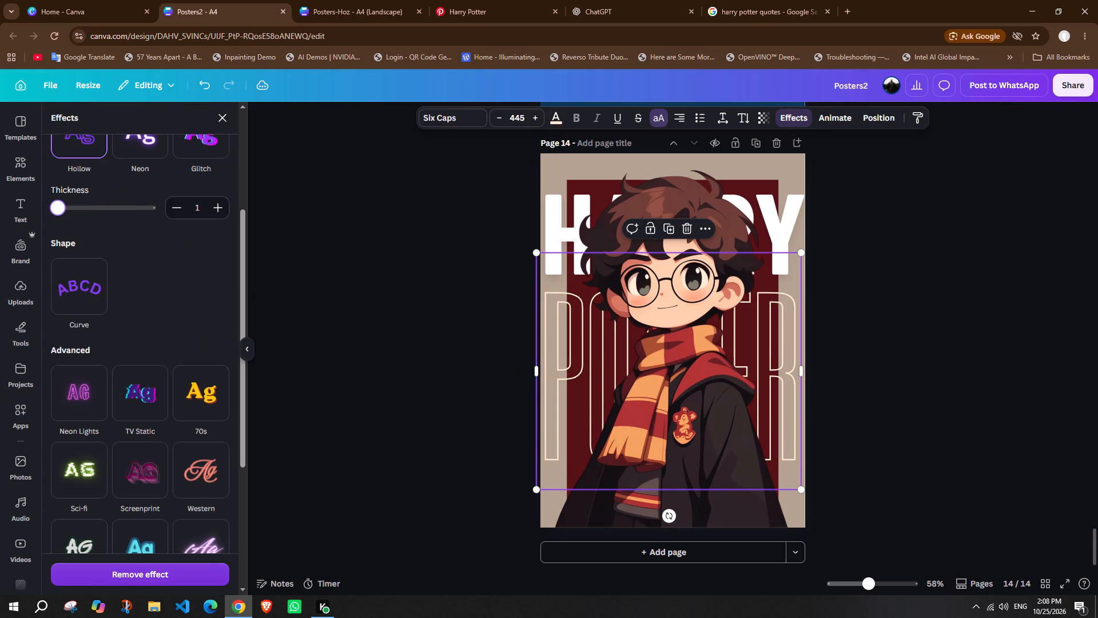
drag(56, 215, 60, 215)
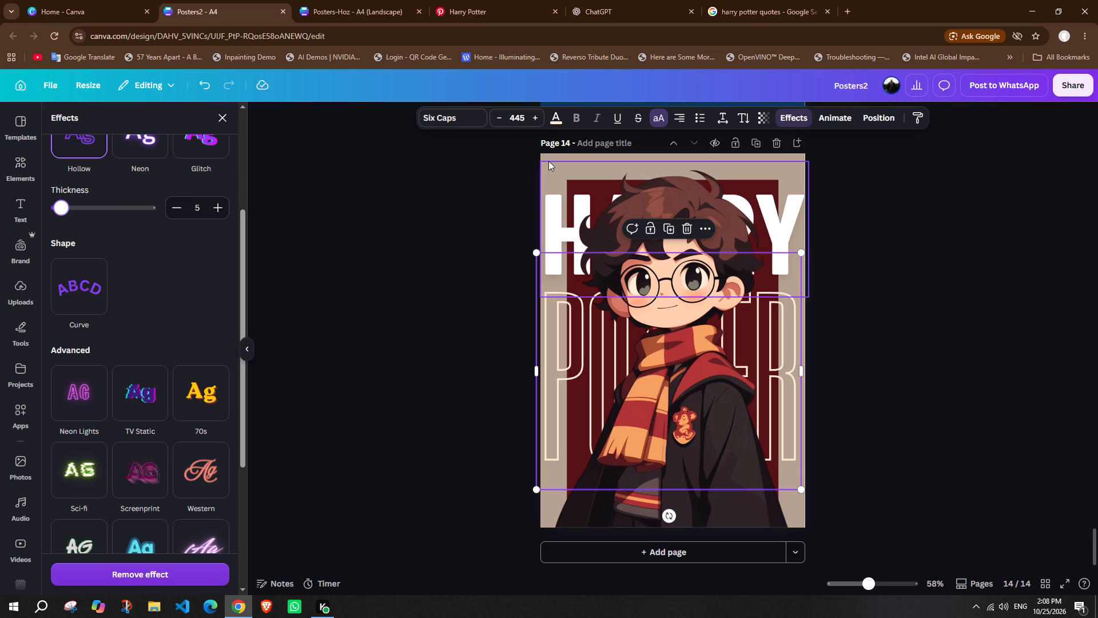
Apply the Hollow text effect to the HARRY title with a thickness of 5.
click(567, 213)
click(544, 213)
click(791, 115)
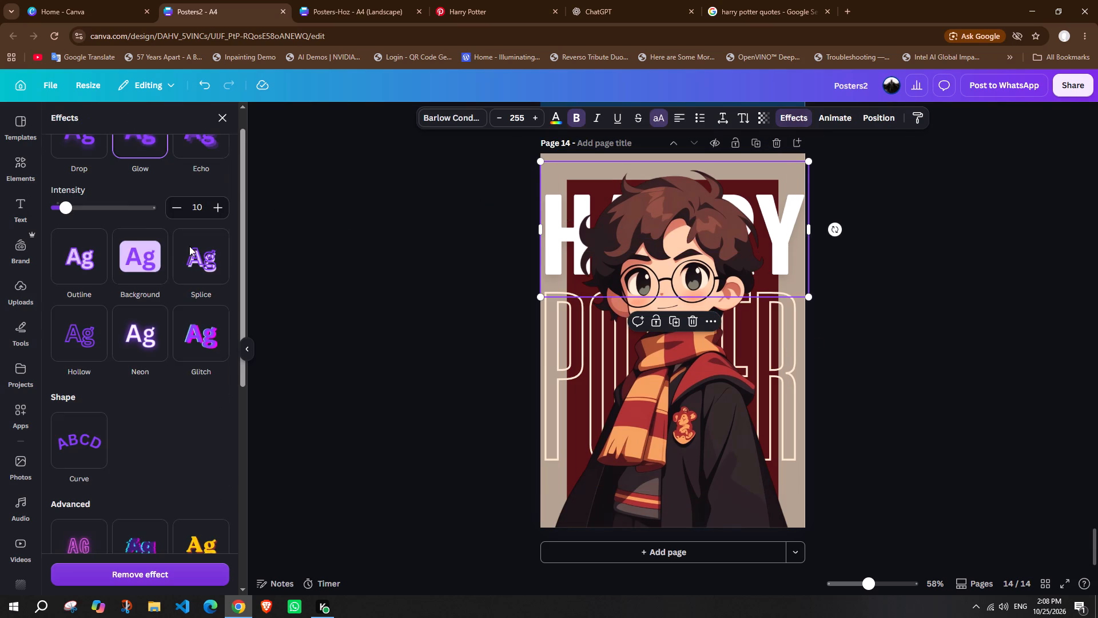
click(86, 270)
click(86, 336)
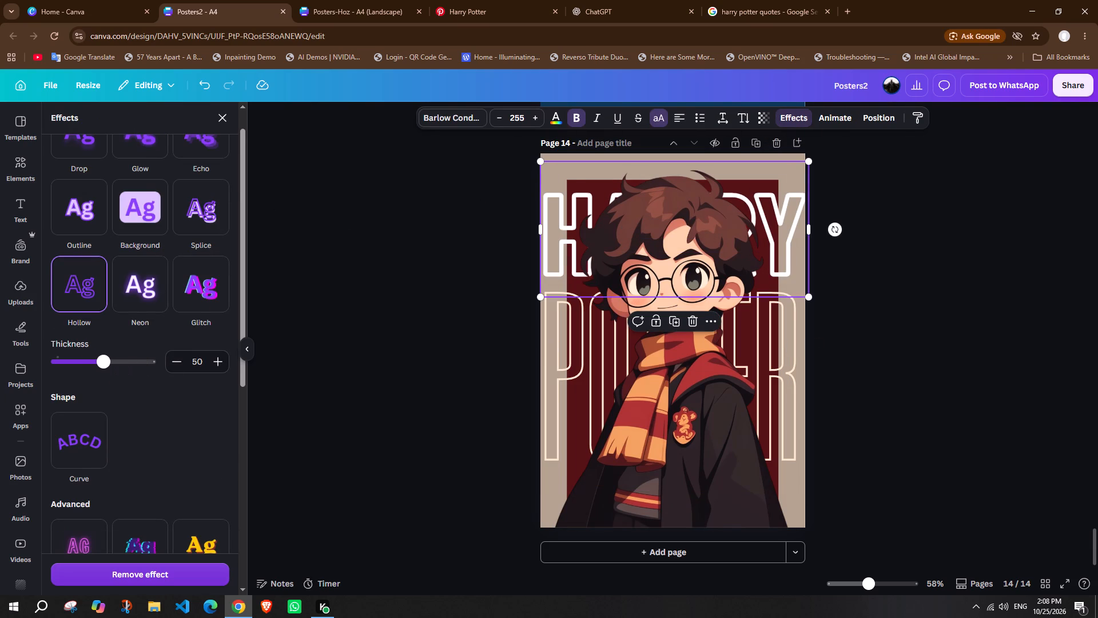
click(192, 360)
key(5)
key(Return)
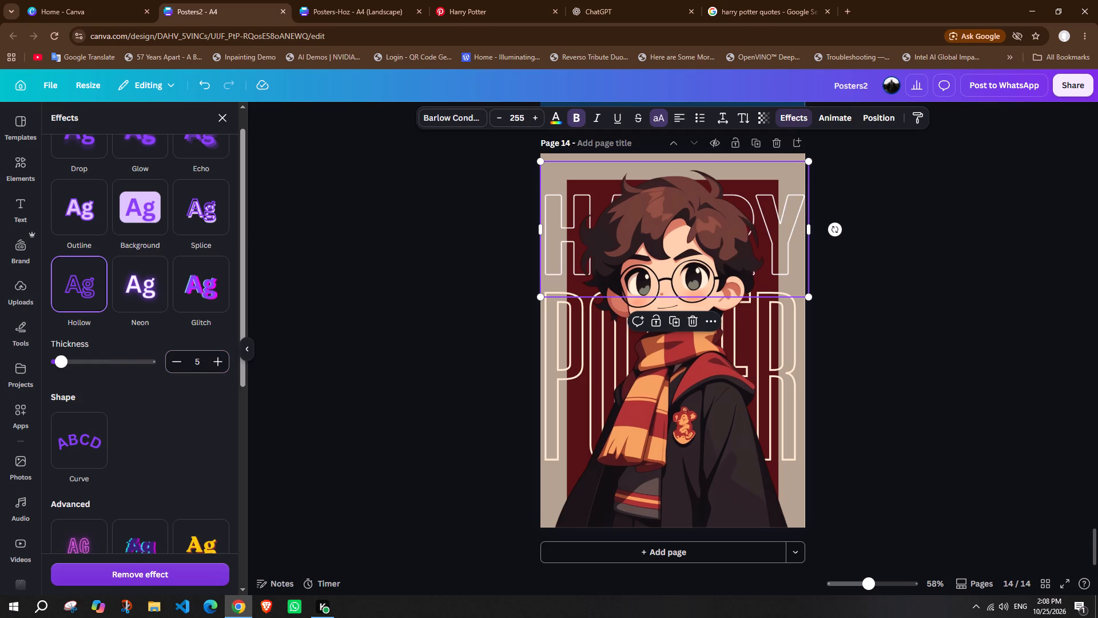
Recolour the HARRY outline in the same pale cream photo color as POTTER.
click(556, 113)
click(115, 462)
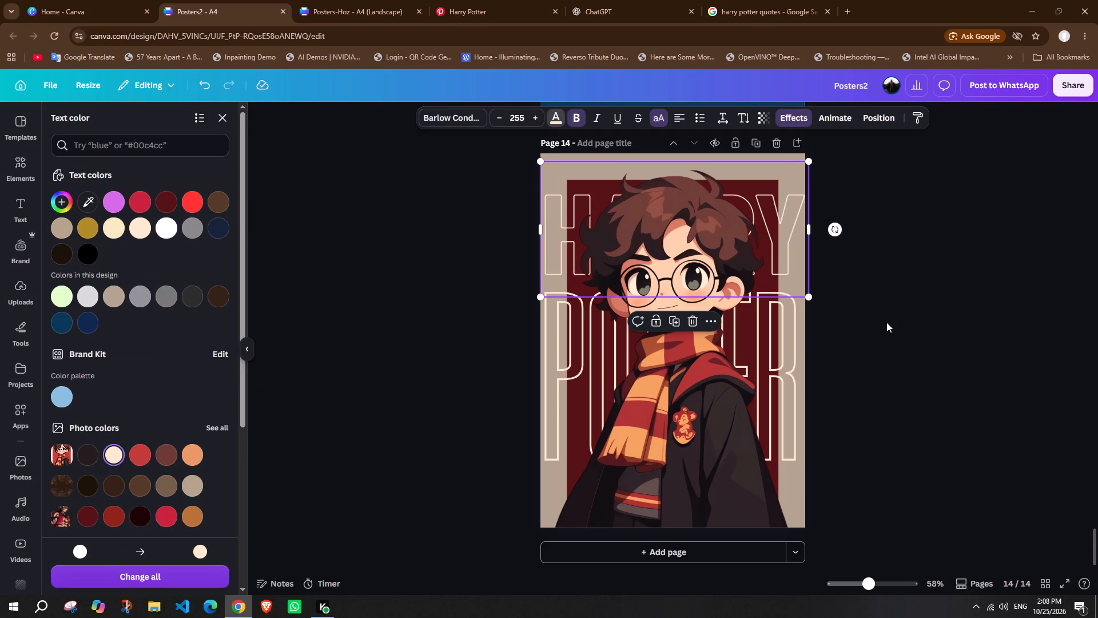
double_click(890, 321)
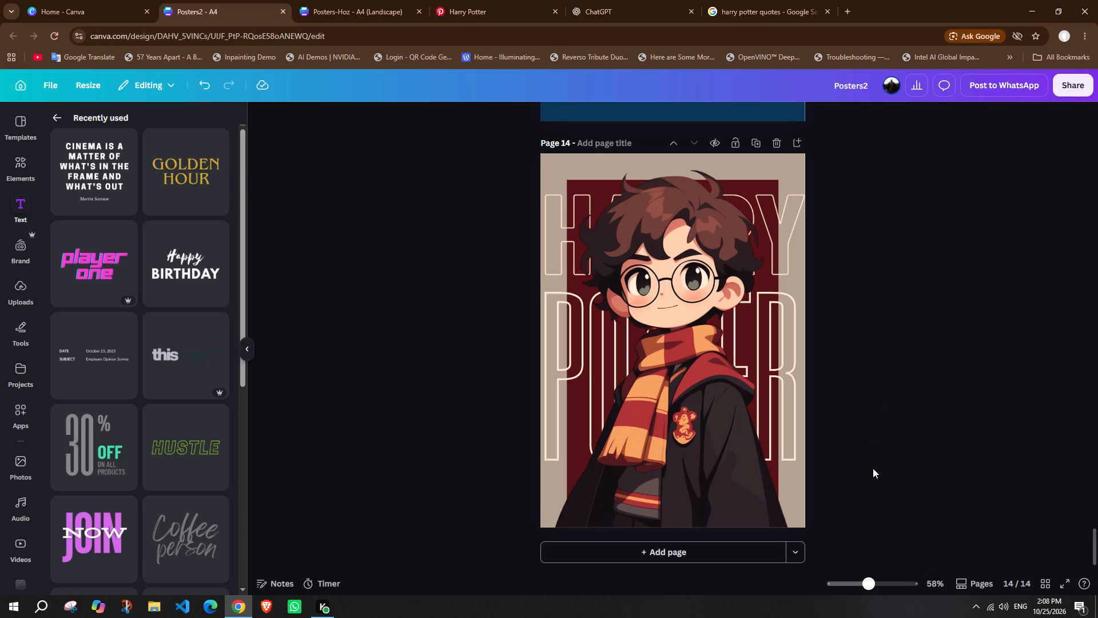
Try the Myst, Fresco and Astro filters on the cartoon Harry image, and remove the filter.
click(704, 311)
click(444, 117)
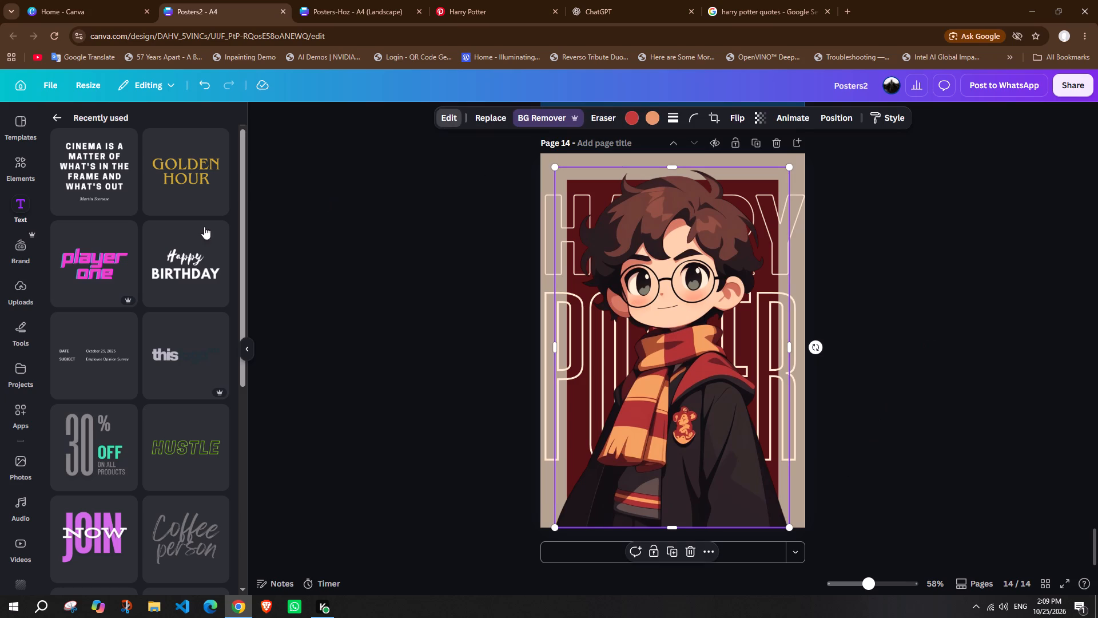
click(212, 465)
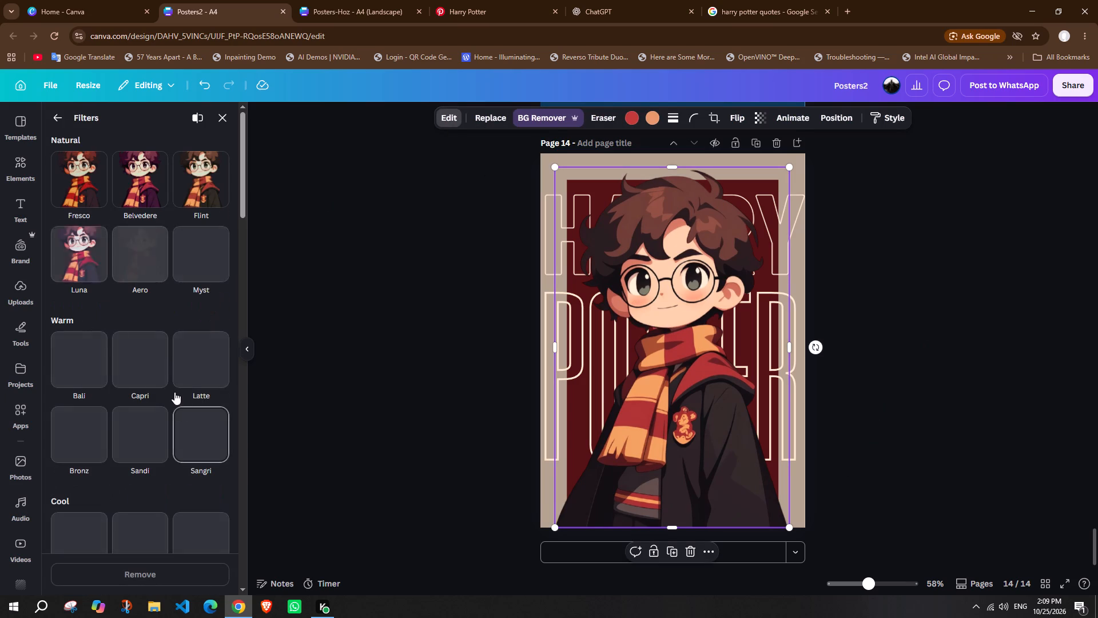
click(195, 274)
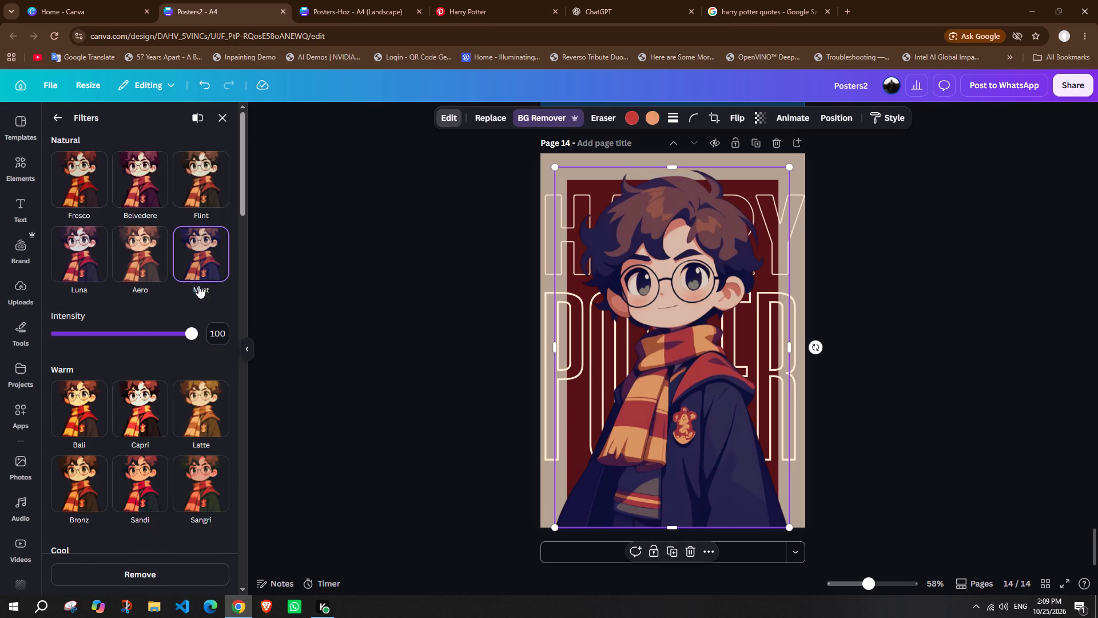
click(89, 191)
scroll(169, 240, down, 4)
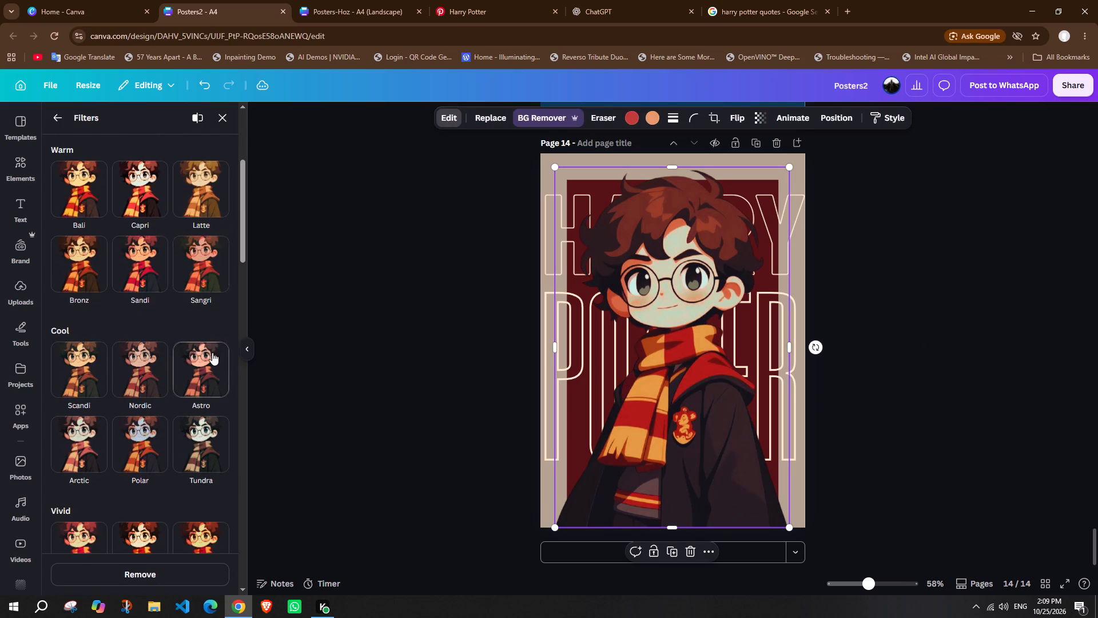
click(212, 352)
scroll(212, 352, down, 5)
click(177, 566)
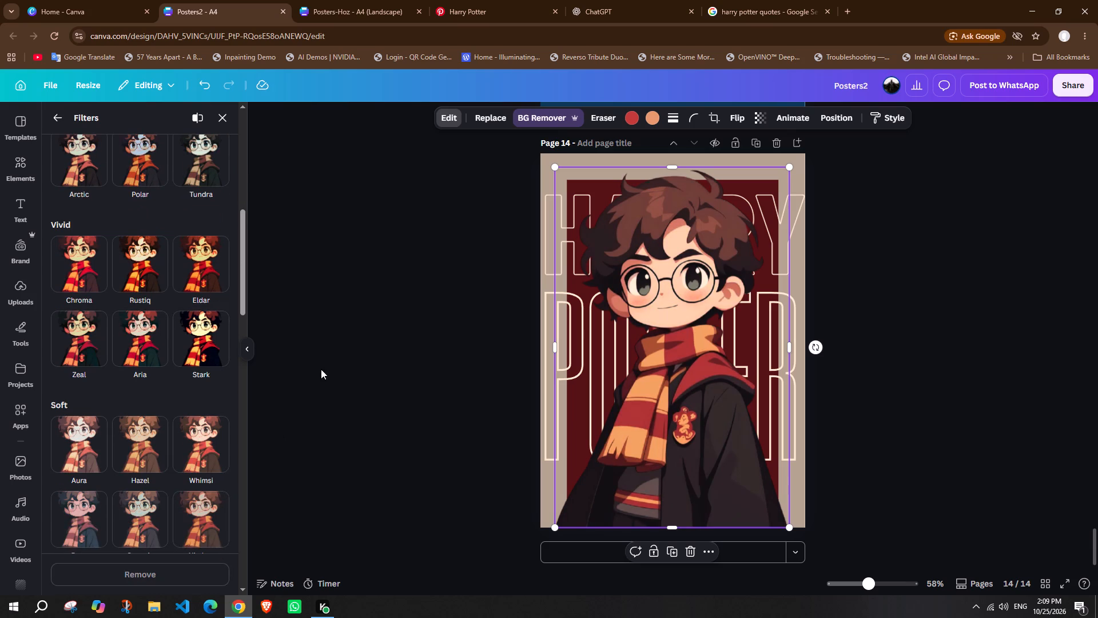
Close the filter options and delete the outlined HARRY title from page 14.
double_click(336, 345)
click(353, 358)
click(249, 356)
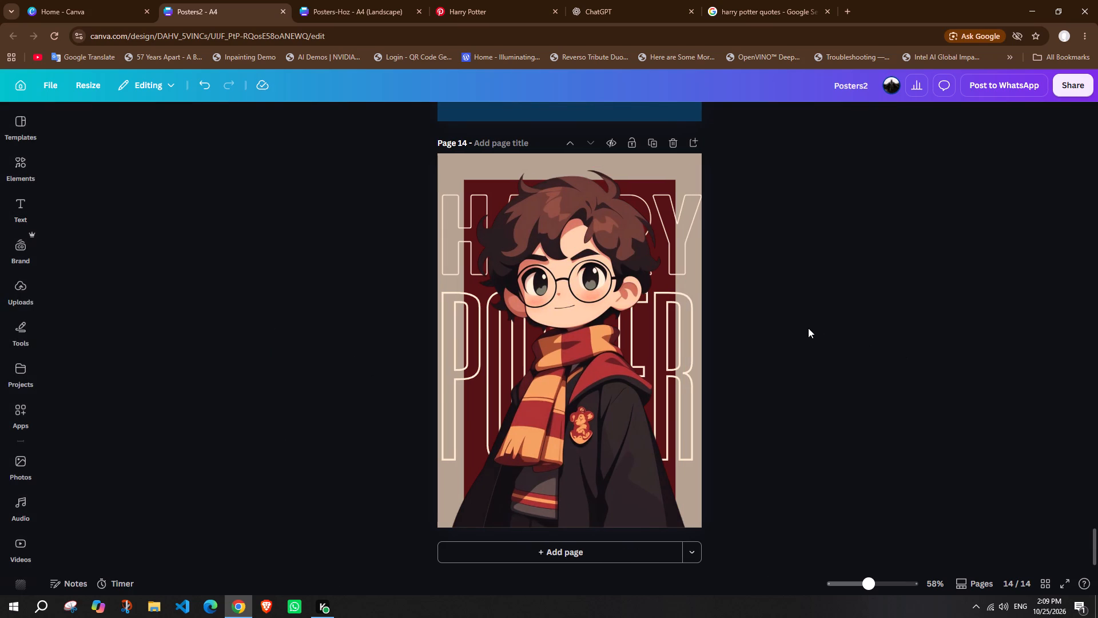
click(694, 203)
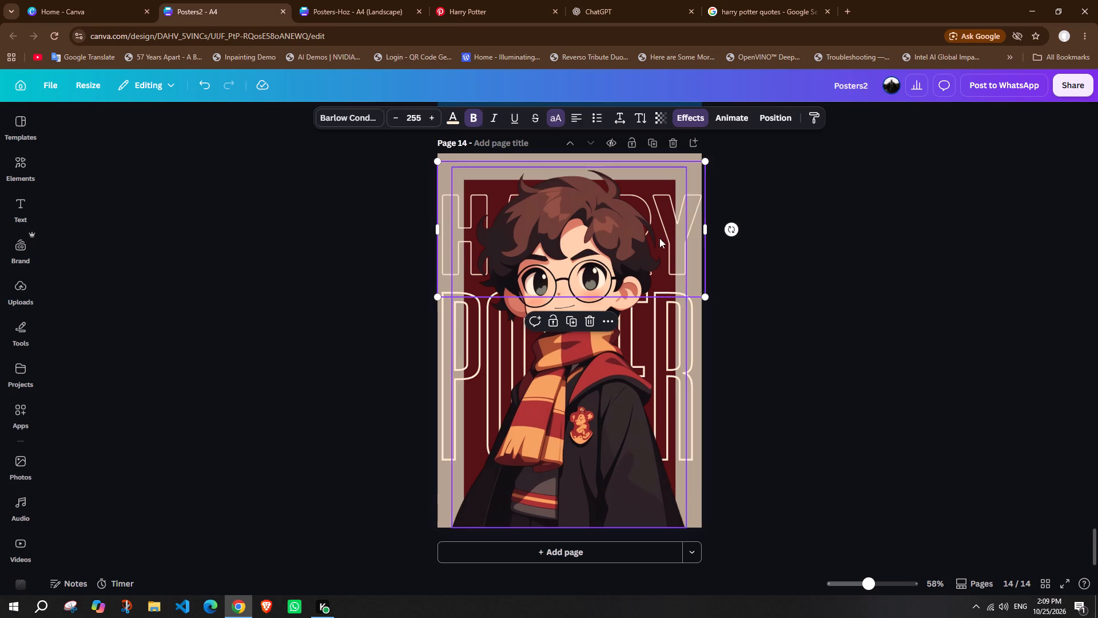
click(589, 316)
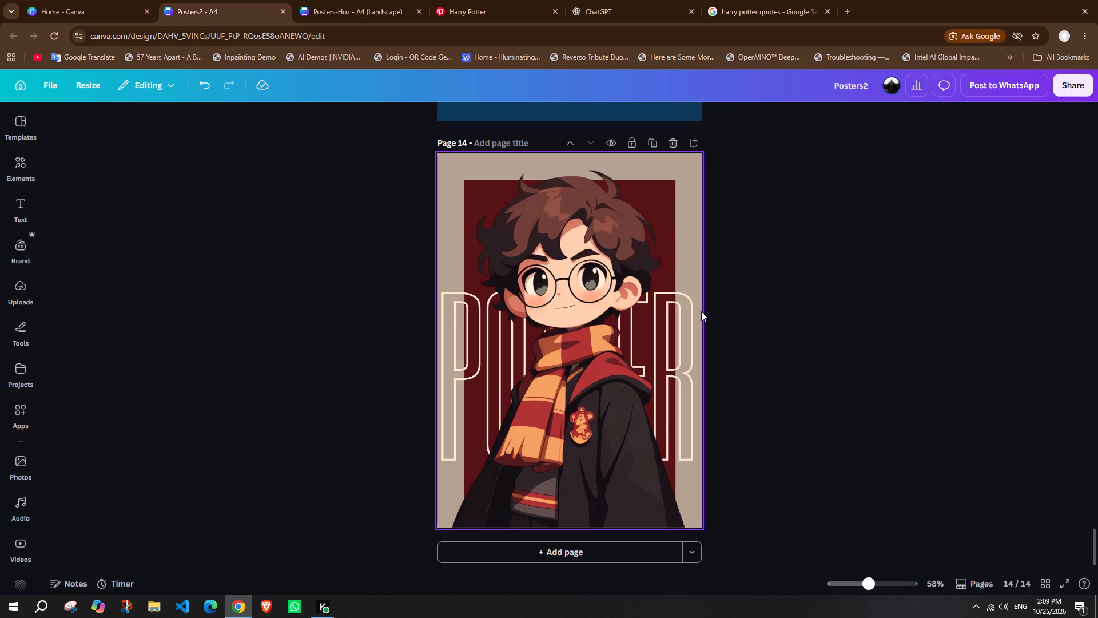
Move the outlined POTTER title up behind Harry's head, centred horizontally on the page.
drag(690, 305, 686, 231)
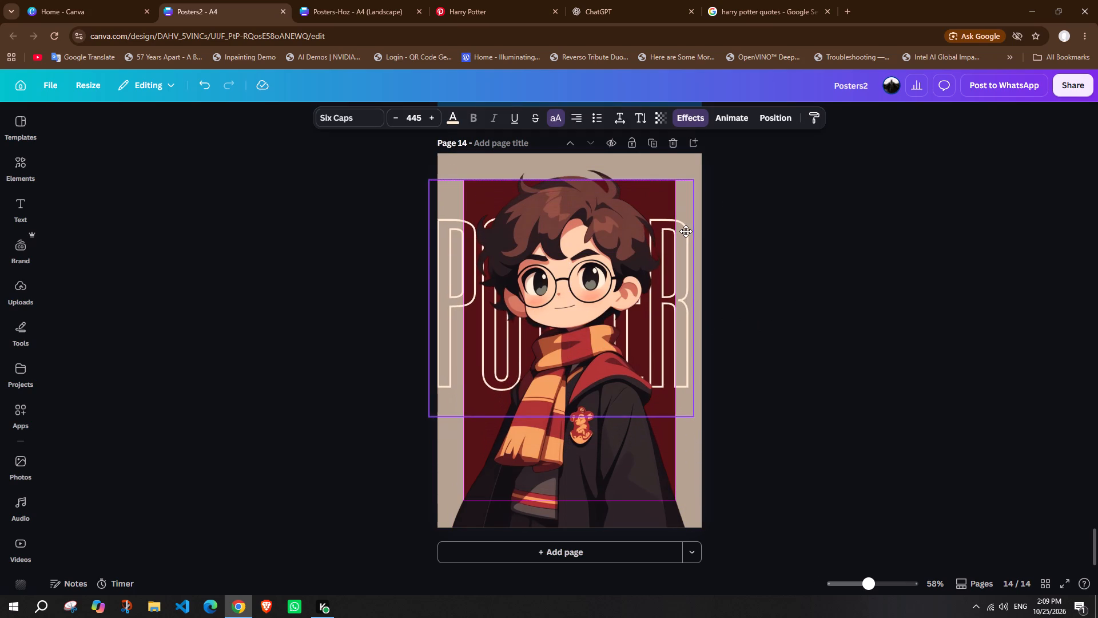
drag(686, 231, 690, 230)
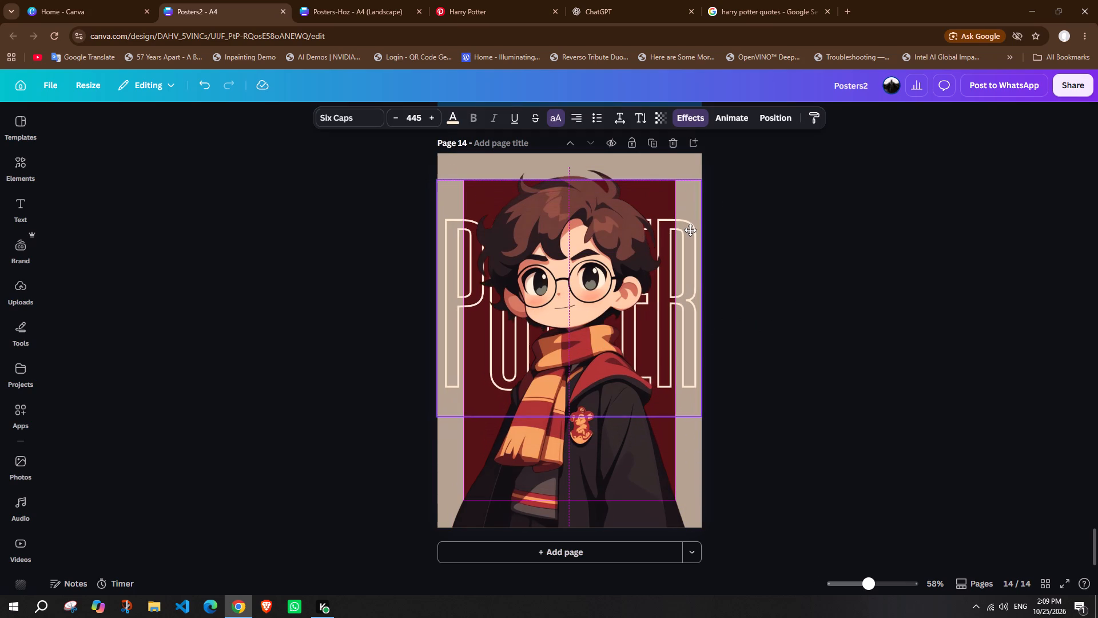
drag(690, 230, 692, 230)
drag(692, 230, 693, 232)
click(785, 211)
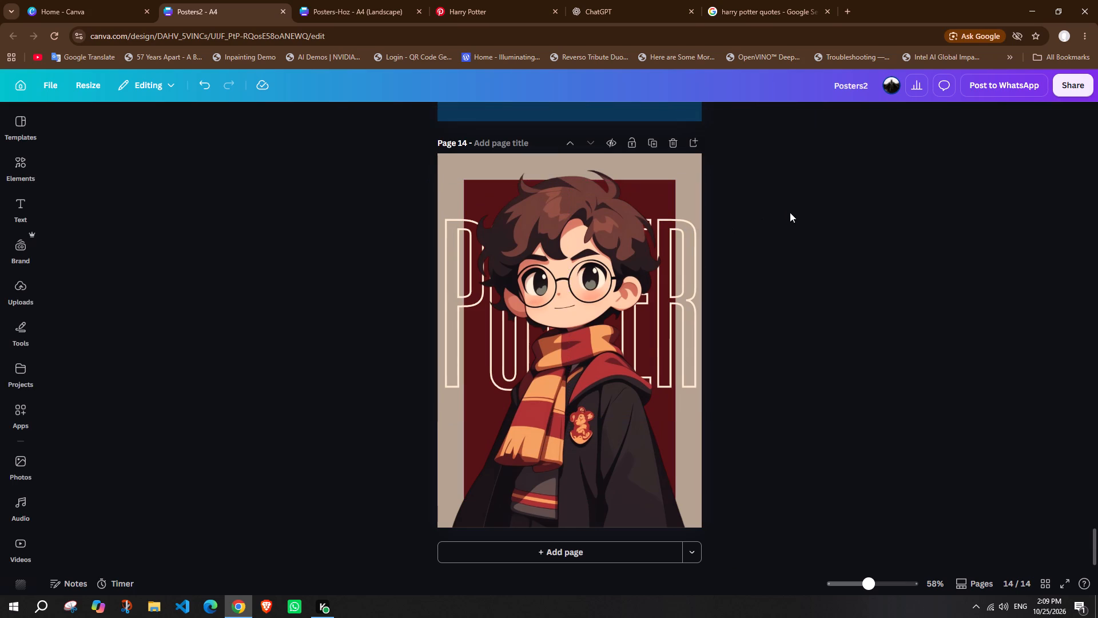
Switch to Google, search for "harry potter logo" and browse the image results for a suitable logo.
click(743, 0)
drag(400, 102, 283, 101)
text(logo)
key(Return)
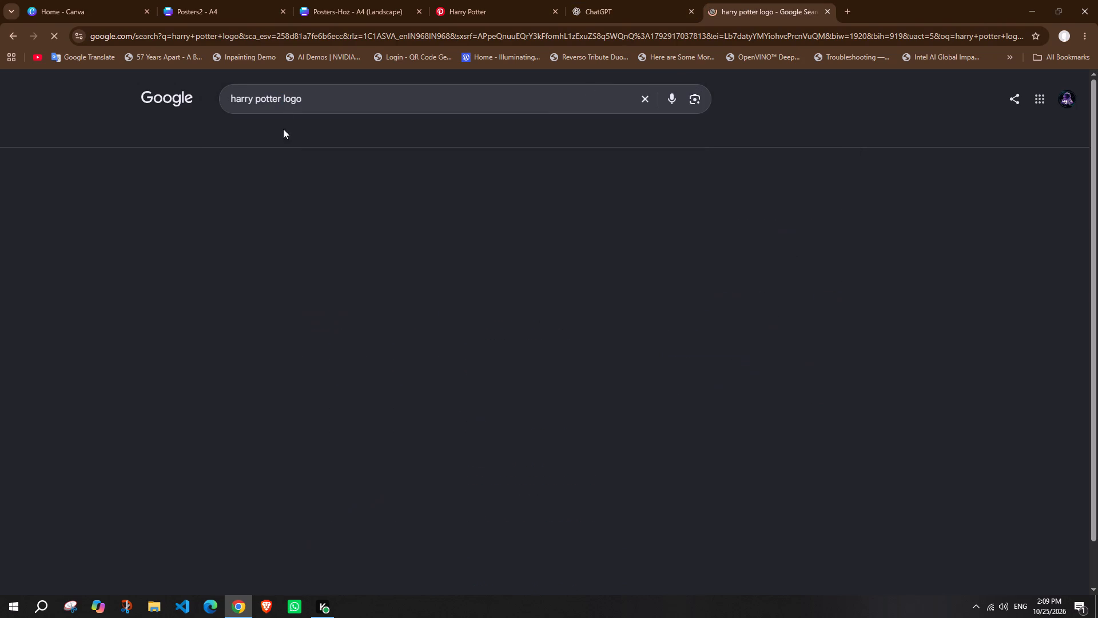
click(328, 134)
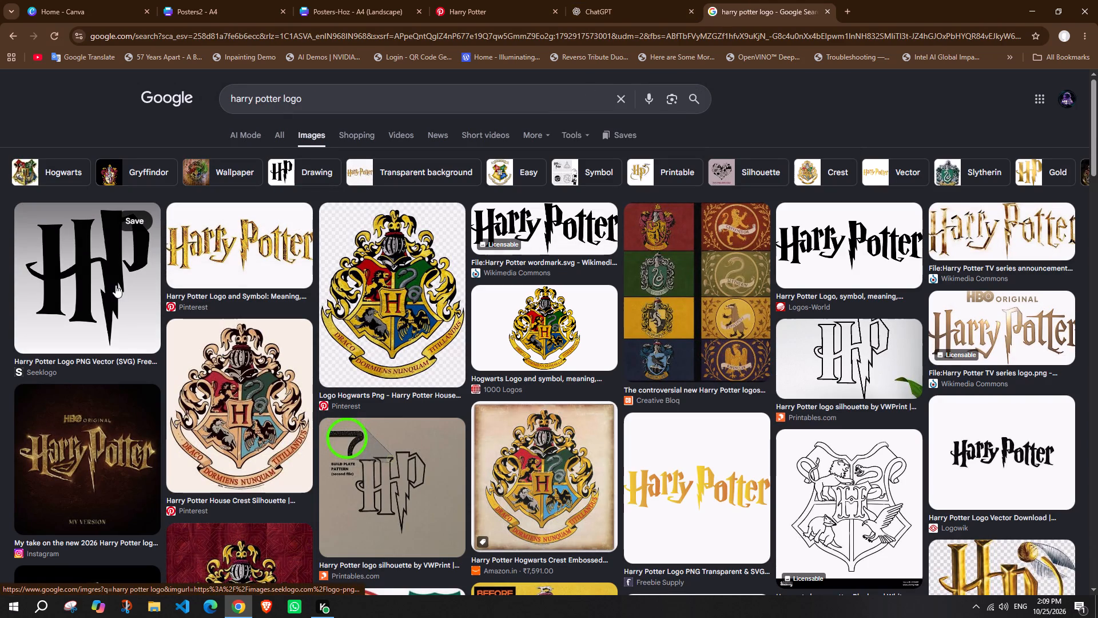
scroll(266, 347, down, 4)
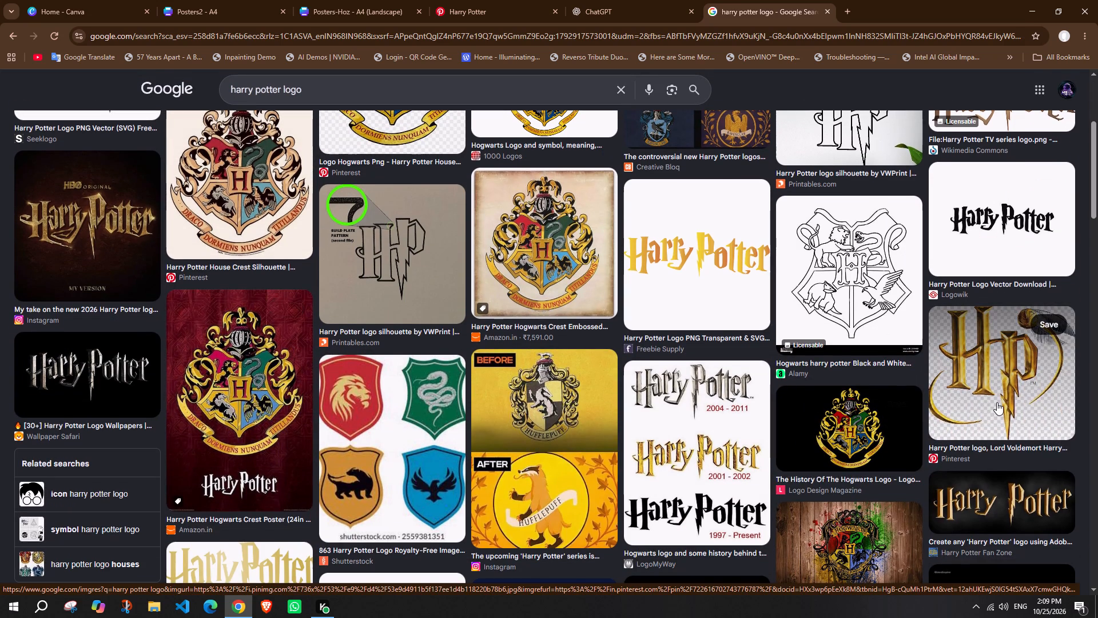
scroll(997, 402, down, 3)
Copy the gold HP logo on navy from the Logo.dev result and paste it onto page 14 of Posters2.
click(586, 476)
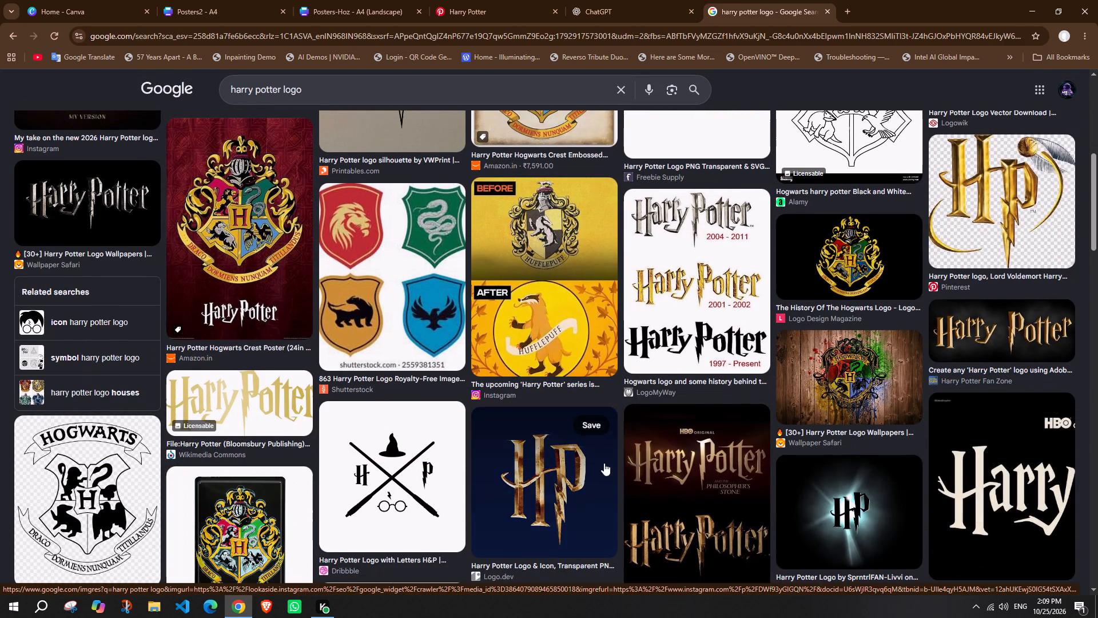
right_click(845, 288)
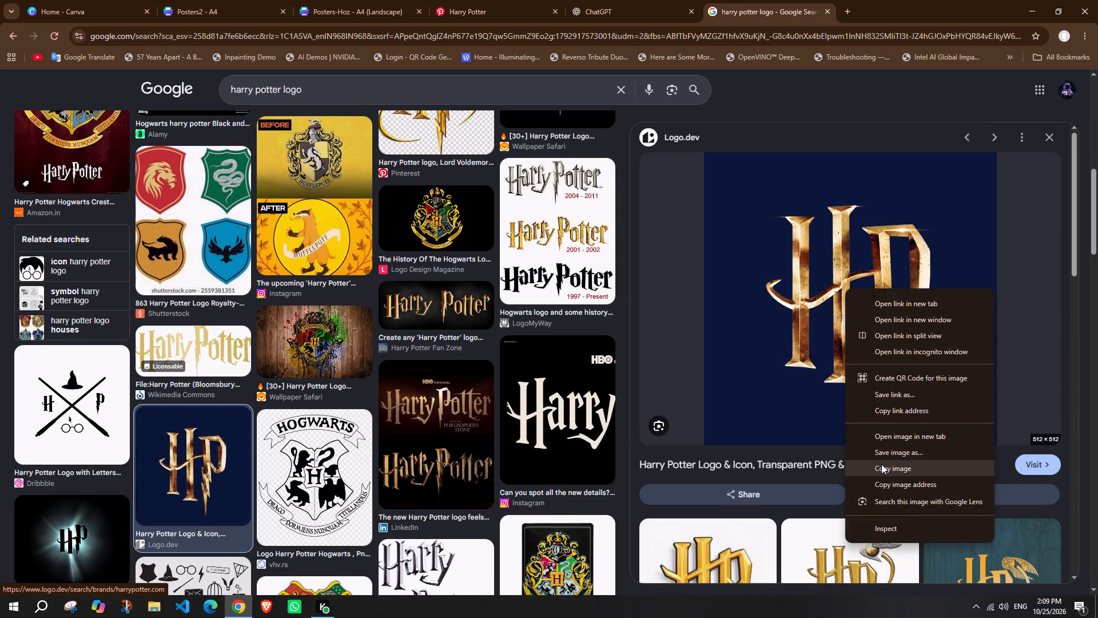
click(881, 464)
click(356, 0)
click(241, 0)
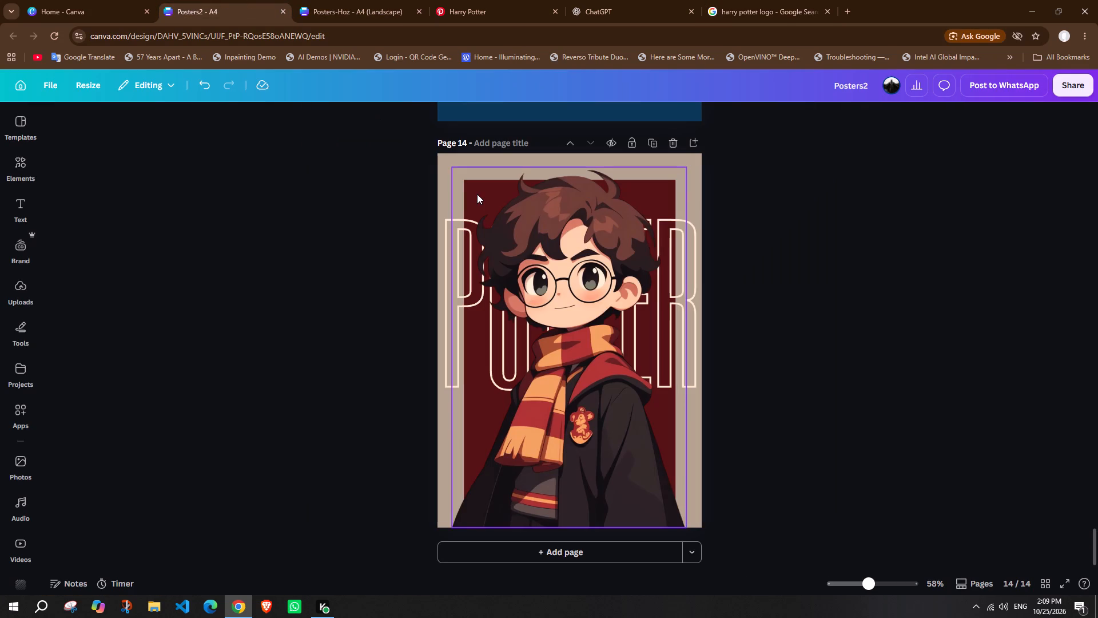
key(ctrl+v)
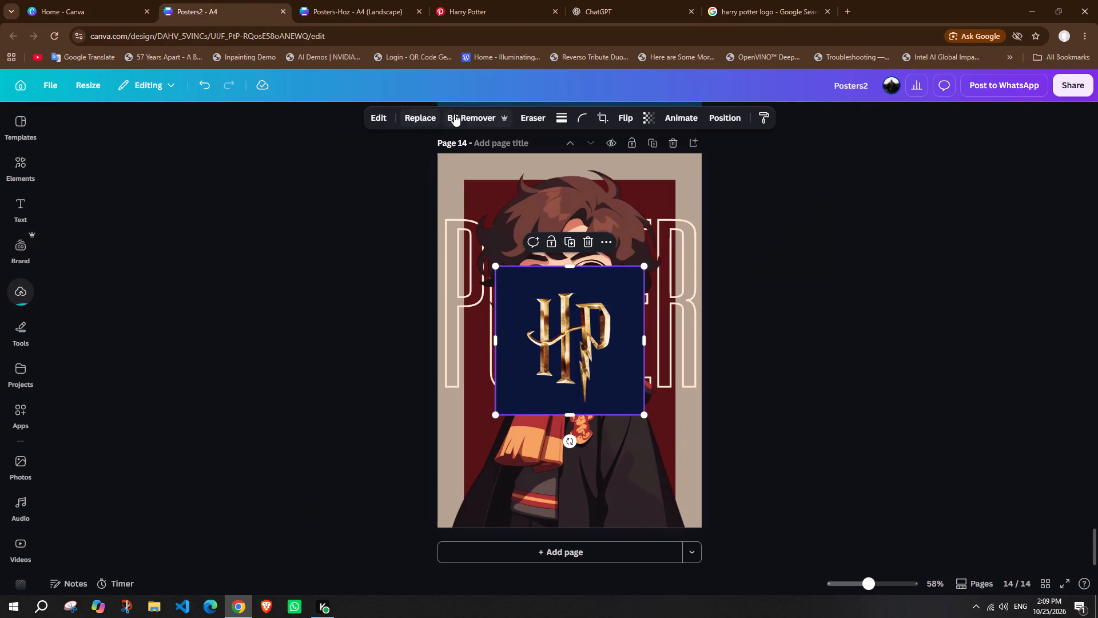
Remove the navy background from the pasted HP logo.
click(455, 114)
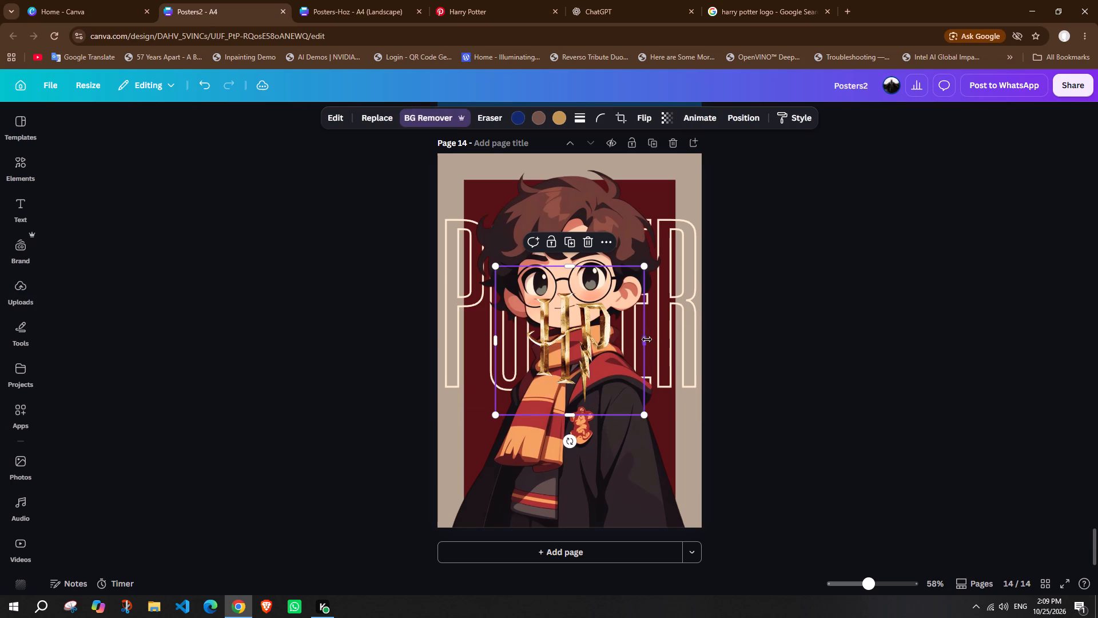
Crop the HP logo's empty margins on all four sides, bringing its width to about 7.1 cm.
drag(647, 339, 615, 328)
drag(496, 339, 529, 338)
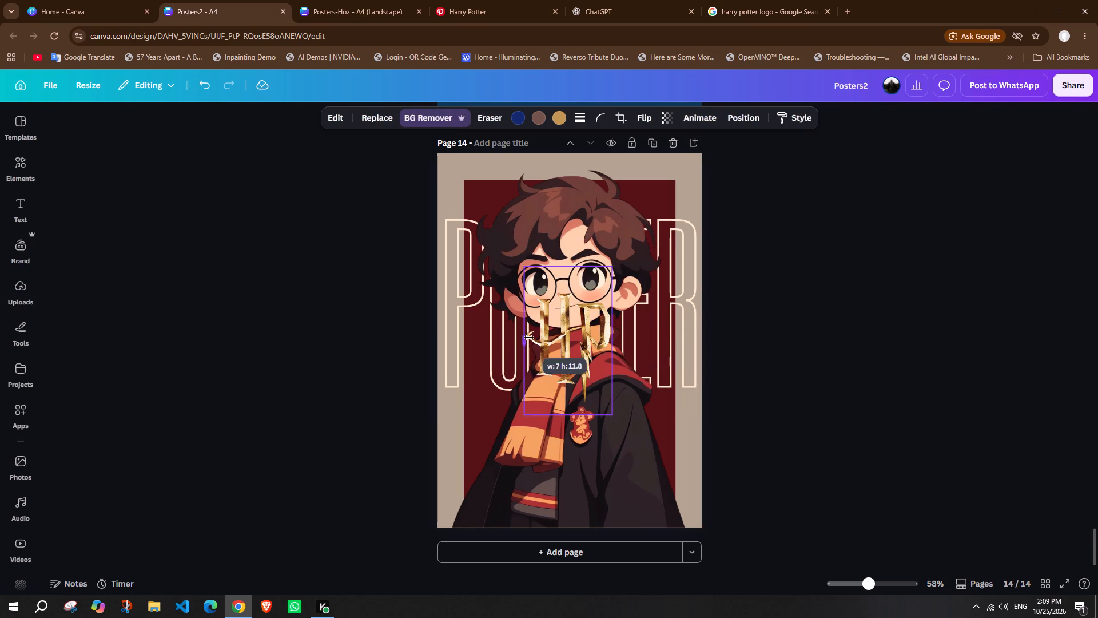
drag(529, 338, 523, 339)
drag(567, 267, 570, 287)
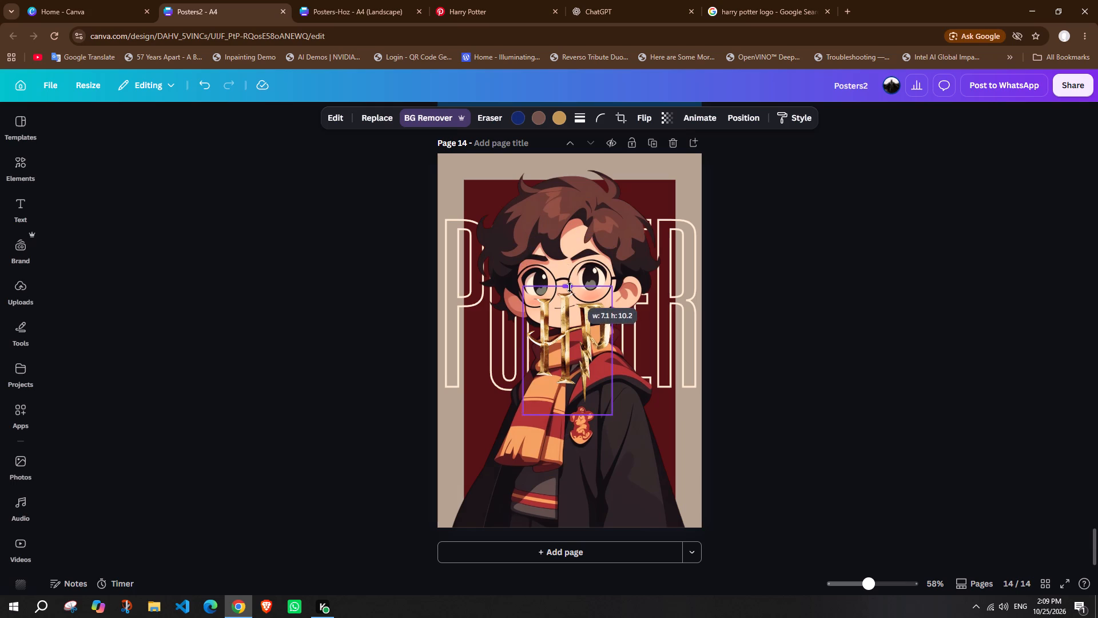
drag(570, 287, 570, 288)
drag(568, 415, 568, 406)
click(865, 331)
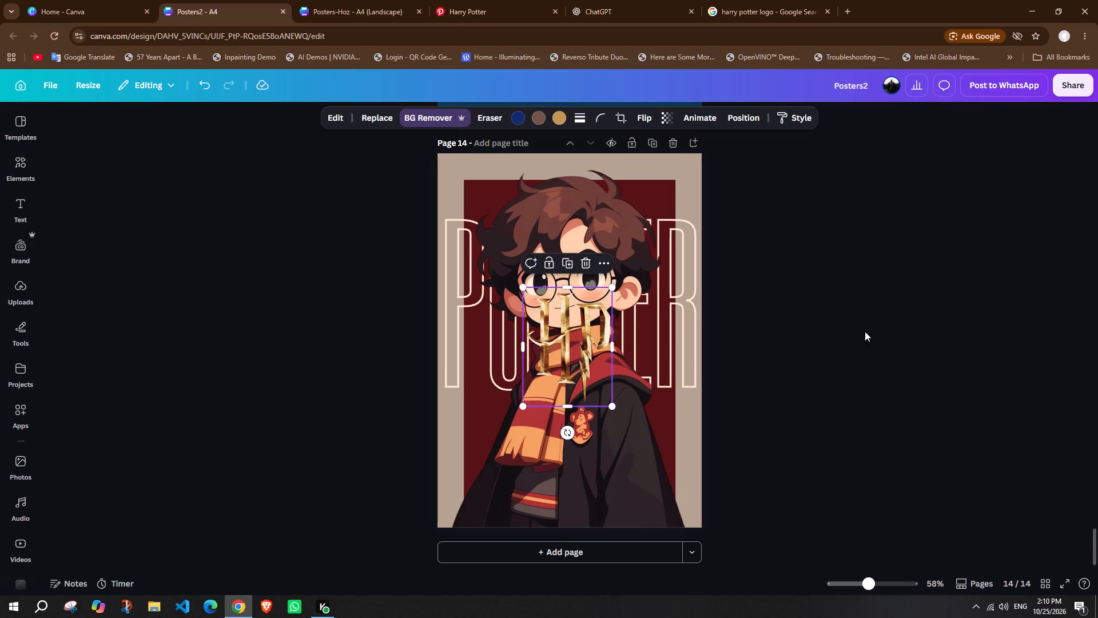
Shrink the HP logo and move it toward the upper-left corner of the poster.
drag(574, 336, 516, 200)
drag(465, 152, 506, 214)
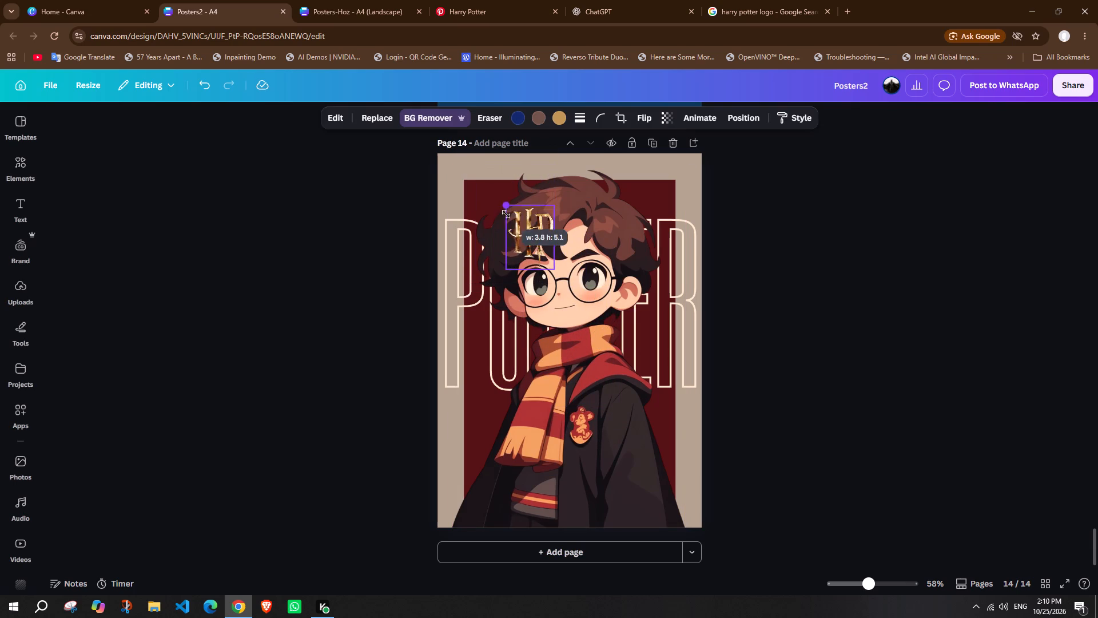
drag(506, 214, 510, 218)
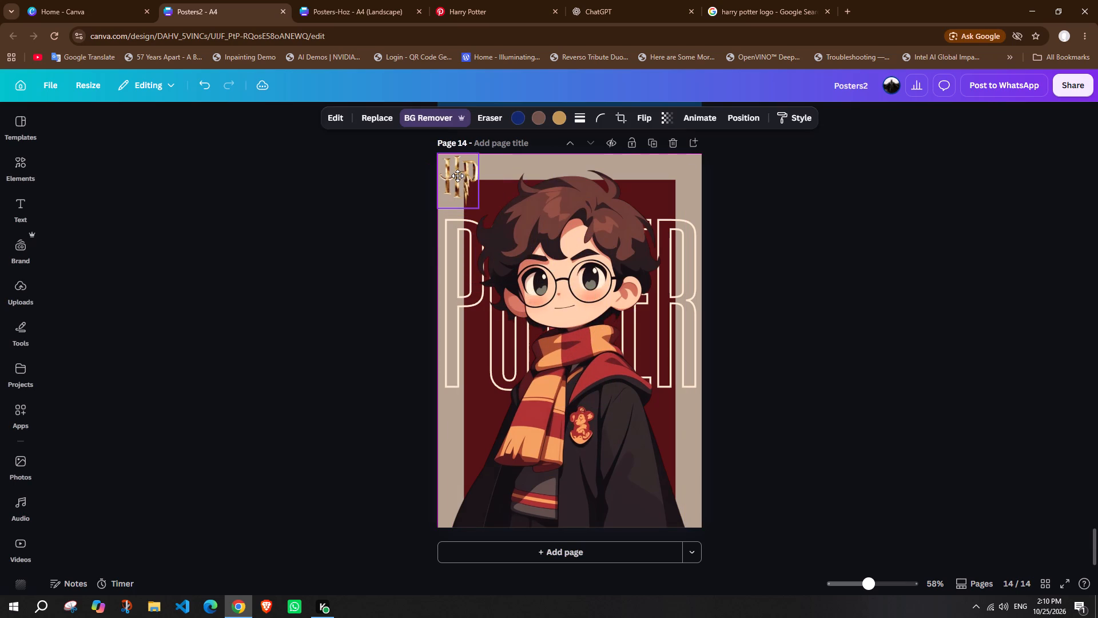
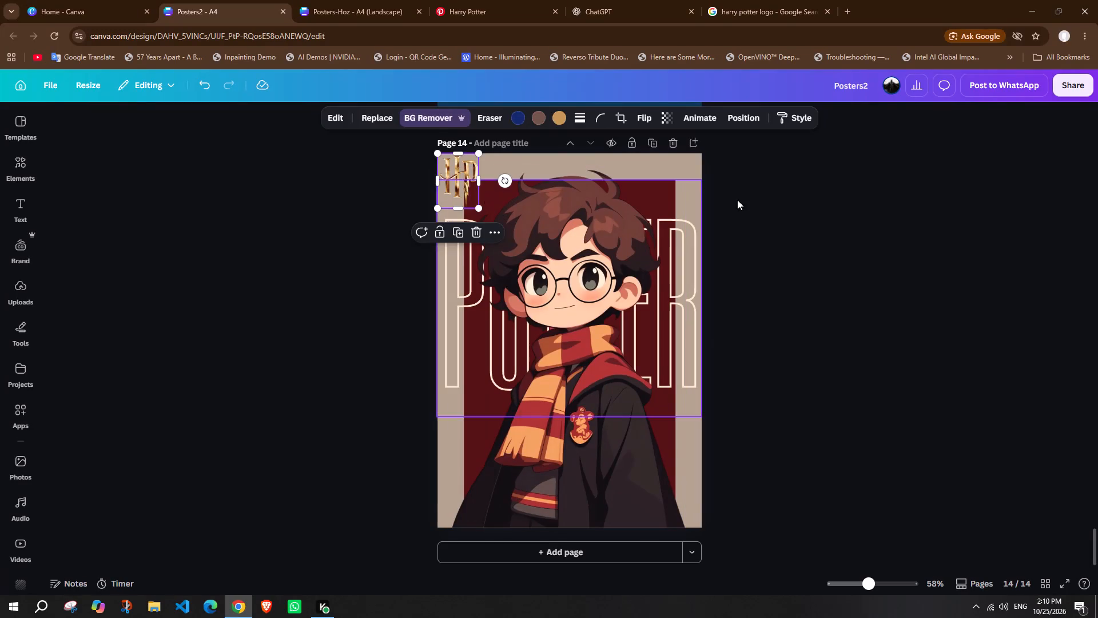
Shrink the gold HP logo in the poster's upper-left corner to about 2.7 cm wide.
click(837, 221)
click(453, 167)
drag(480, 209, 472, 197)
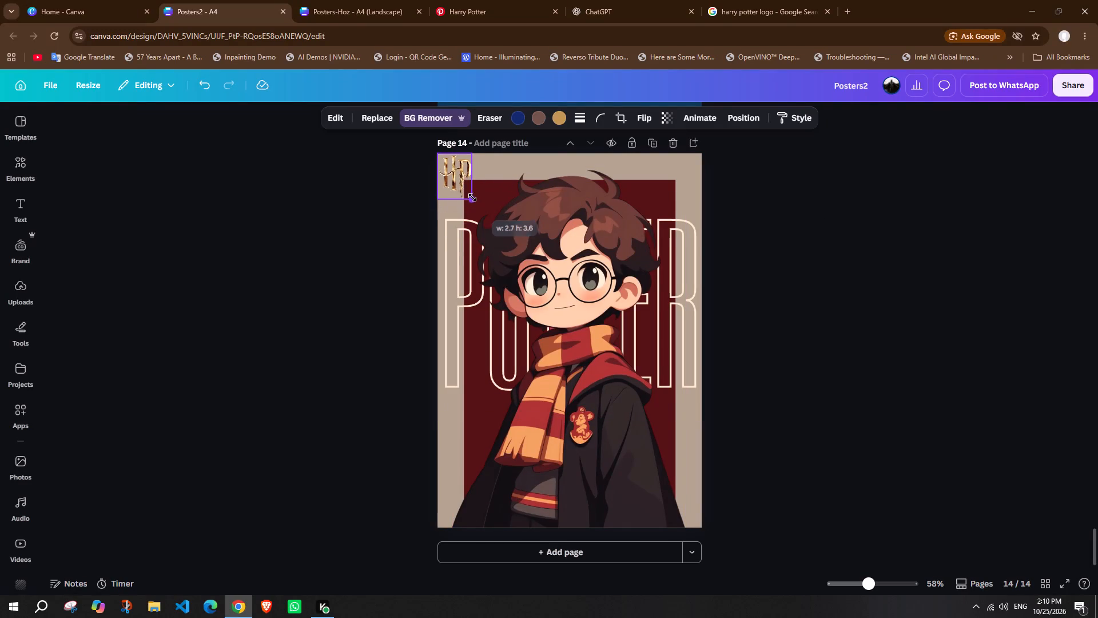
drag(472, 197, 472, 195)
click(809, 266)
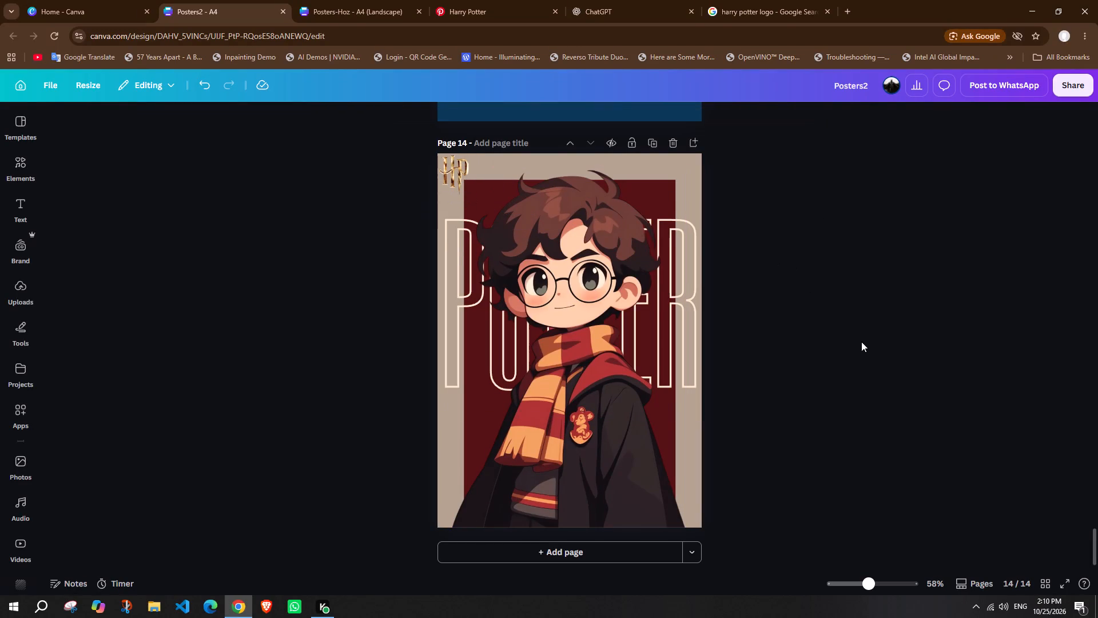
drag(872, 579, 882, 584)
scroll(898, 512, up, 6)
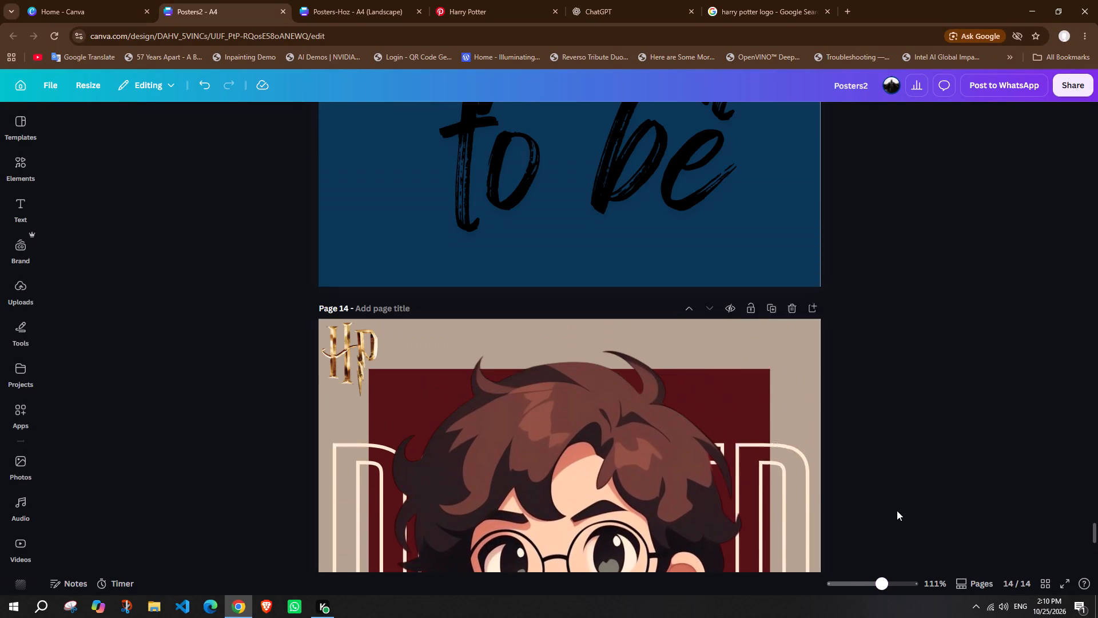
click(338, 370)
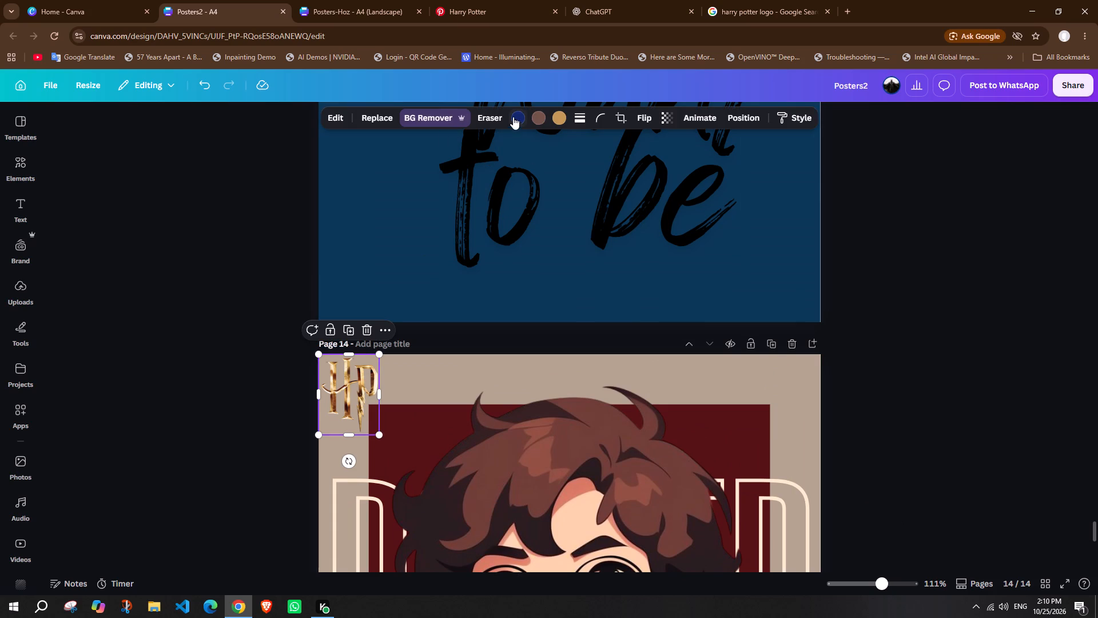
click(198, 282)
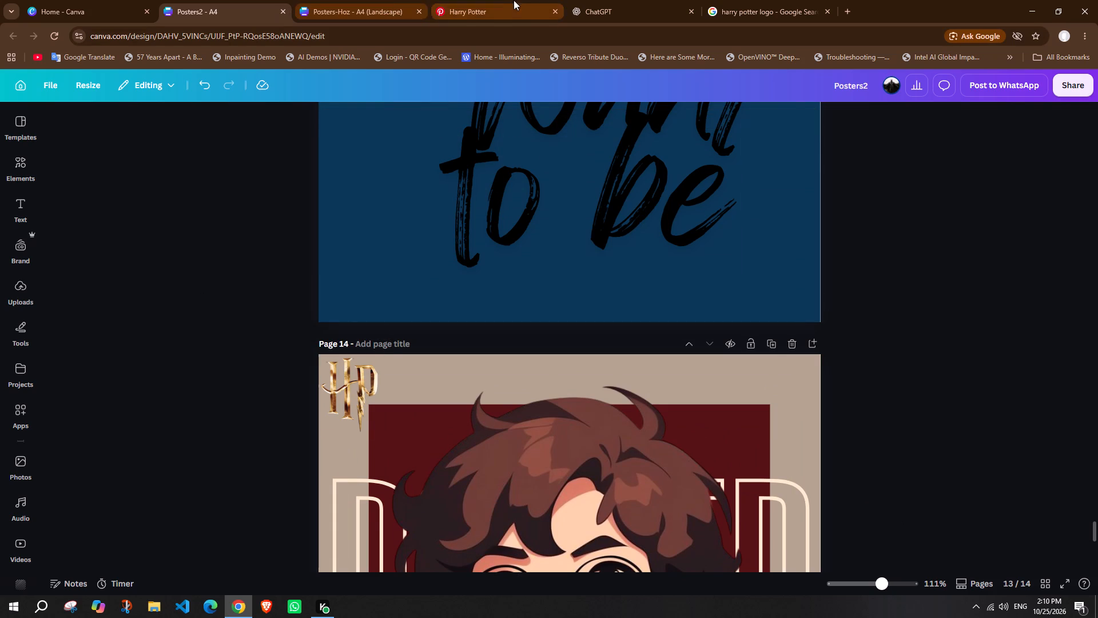
Copy the black HP logo from the Seeklogo image result and paste it onto page 14 of Posters2, over Harry's face.
click(725, 0)
scroll(482, 439, down, 2)
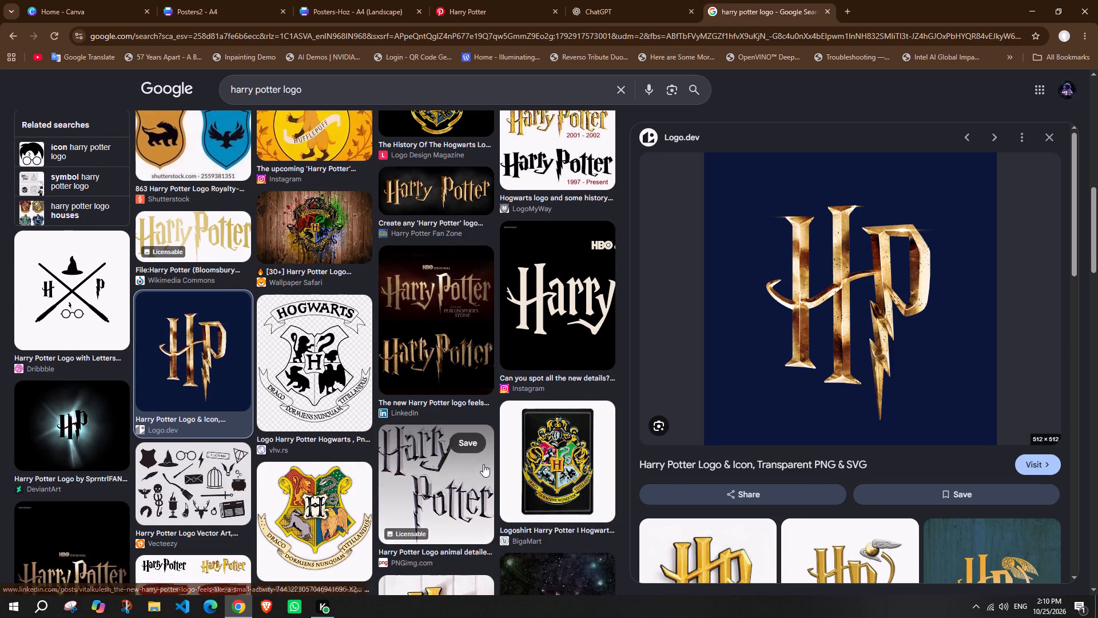
scroll(482, 465, up, 11)
scroll(306, 415, up, 3)
click(124, 292)
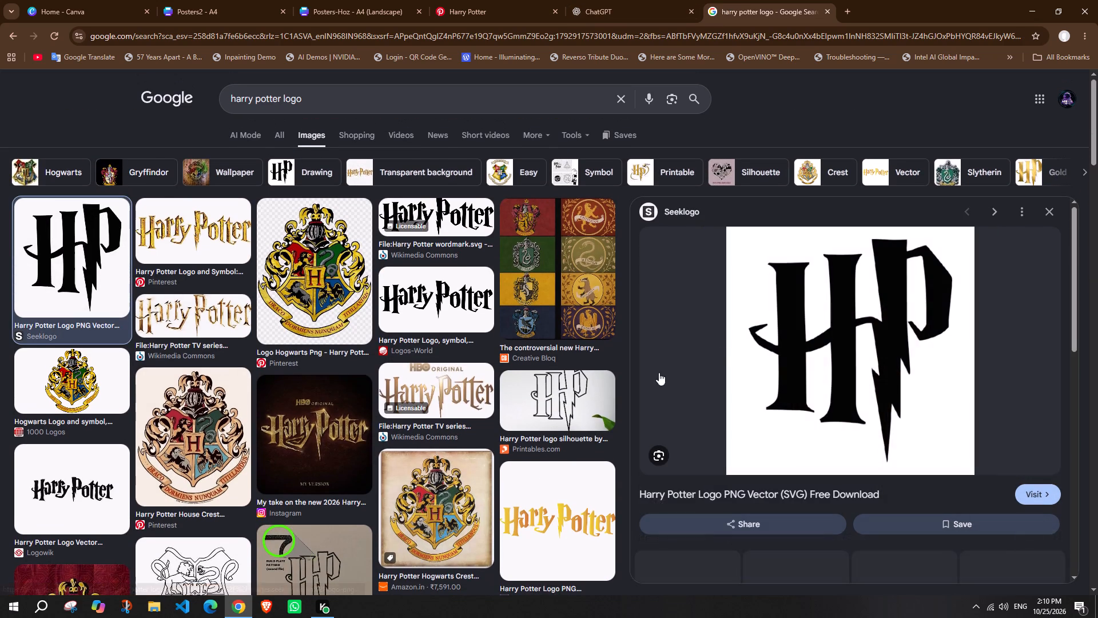
right_click(797, 312)
click(830, 496)
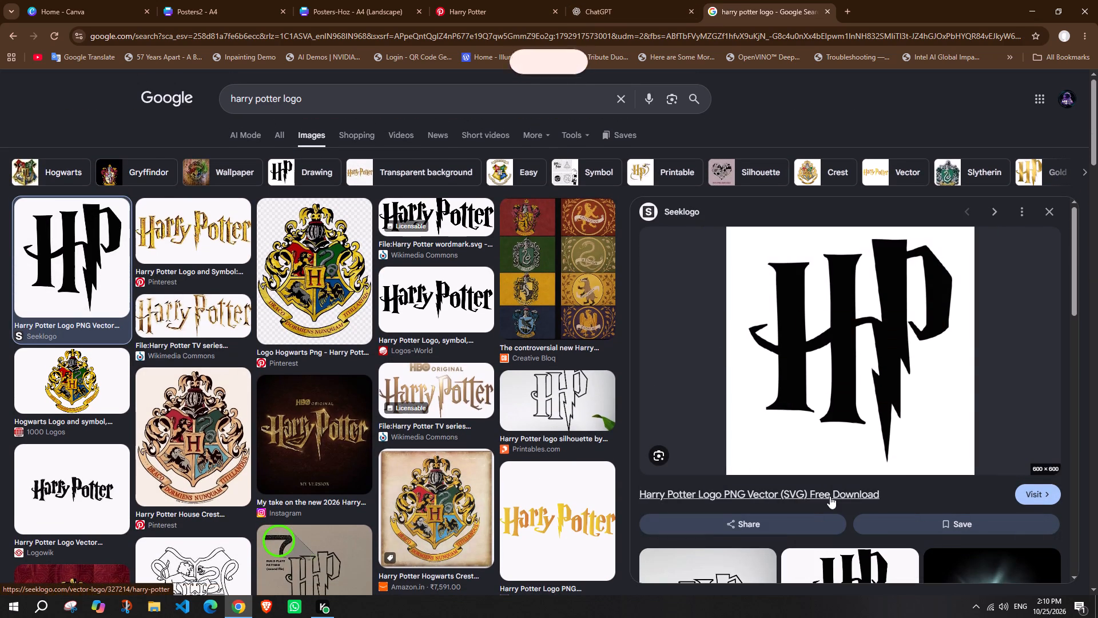
click(377, 0)
click(246, 0)
scroll(608, 280, down, 2)
scroll(608, 280, up, 1)
key(ctrl+v)
drag(567, 446, 567, 443)
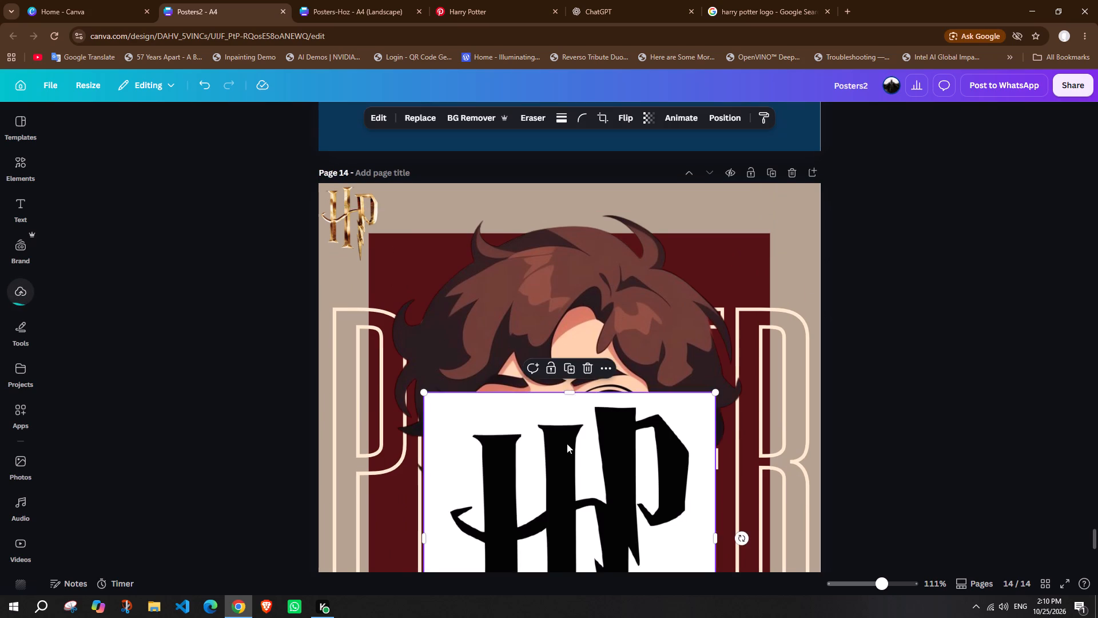
drag(567, 443, 564, 344)
Remove the white background from the black HP logo and move it up over Harry's hair.
click(465, 113)
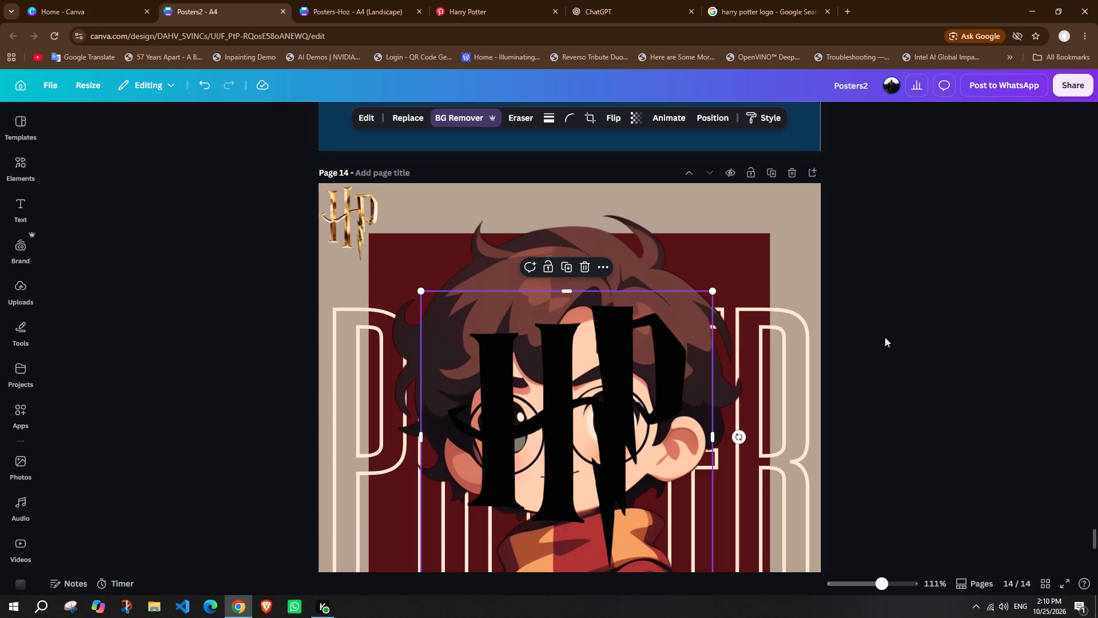
drag(582, 387, 550, 294)
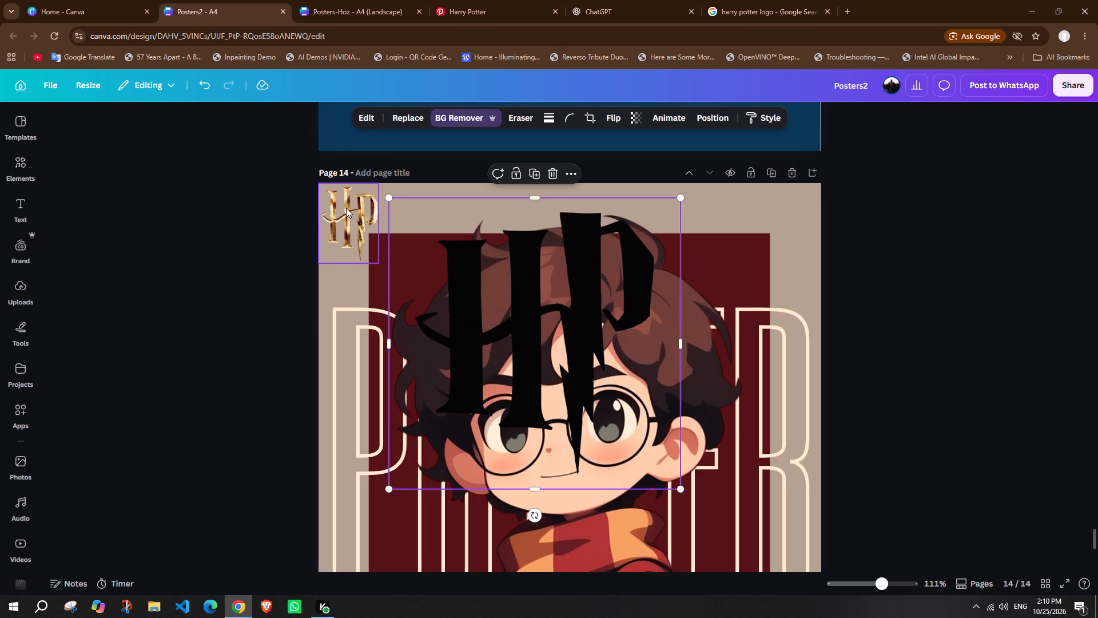
Delete the gold HP logo from the poster's upper-left corner.
click(346, 208)
click(368, 159)
Crop the black HP logo's empty margins on all four sides.
click(539, 275)
drag(536, 200, 536, 209)
drag(391, 346, 415, 349)
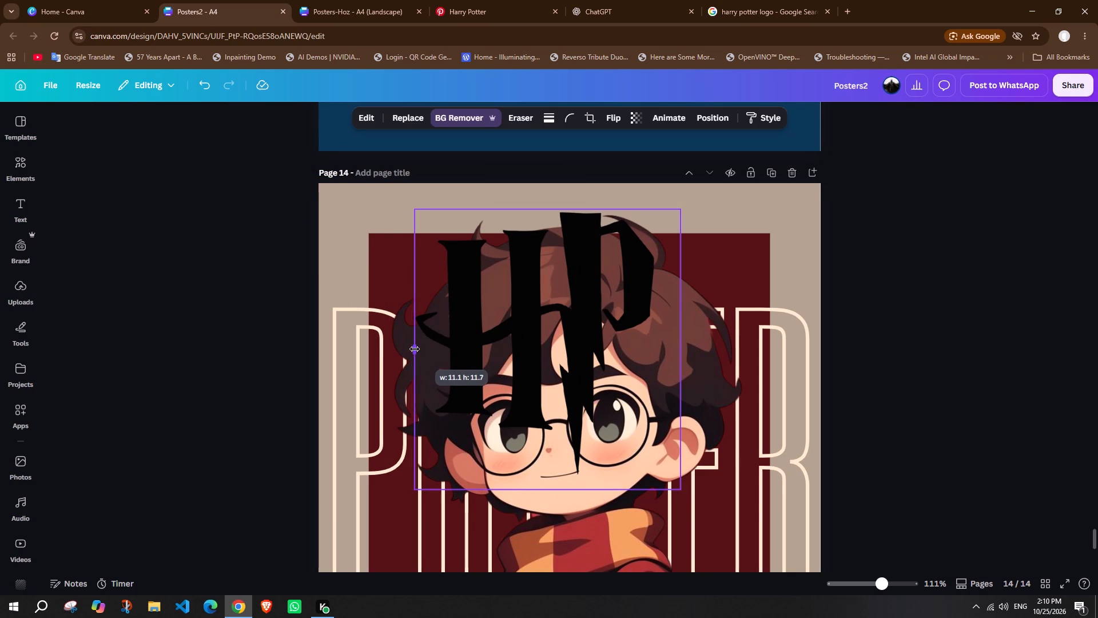
drag(415, 349, 413, 349)
drag(679, 347, 661, 346)
drag(536, 489, 536, 479)
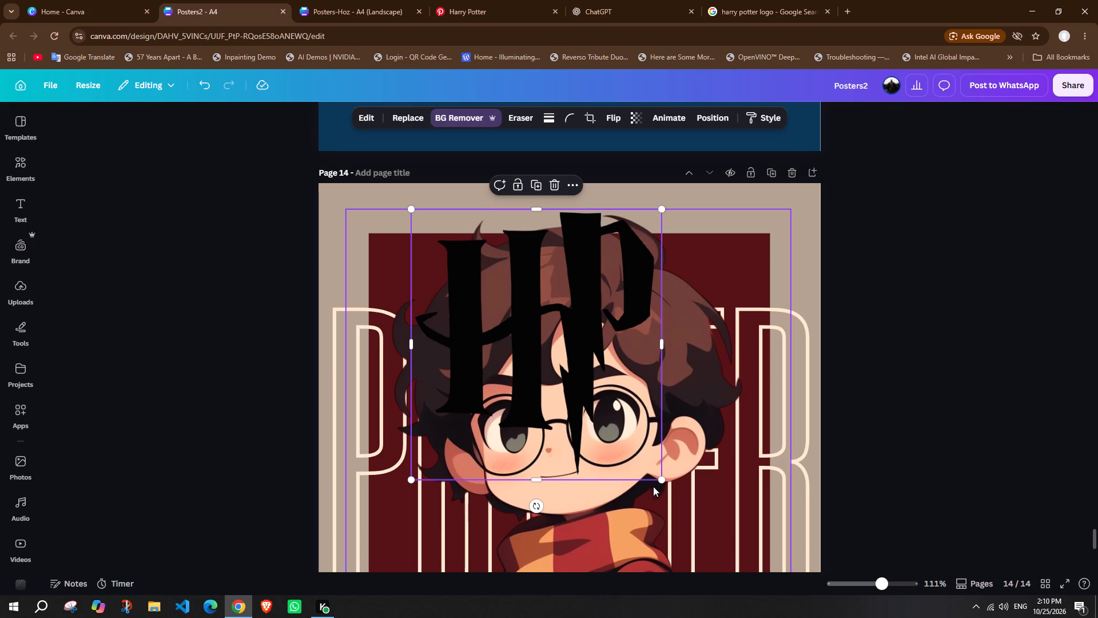
Shrink the black HP logo and move it into the poster's upper-left corner.
drag(660, 480, 504, 296)
click(795, 294)
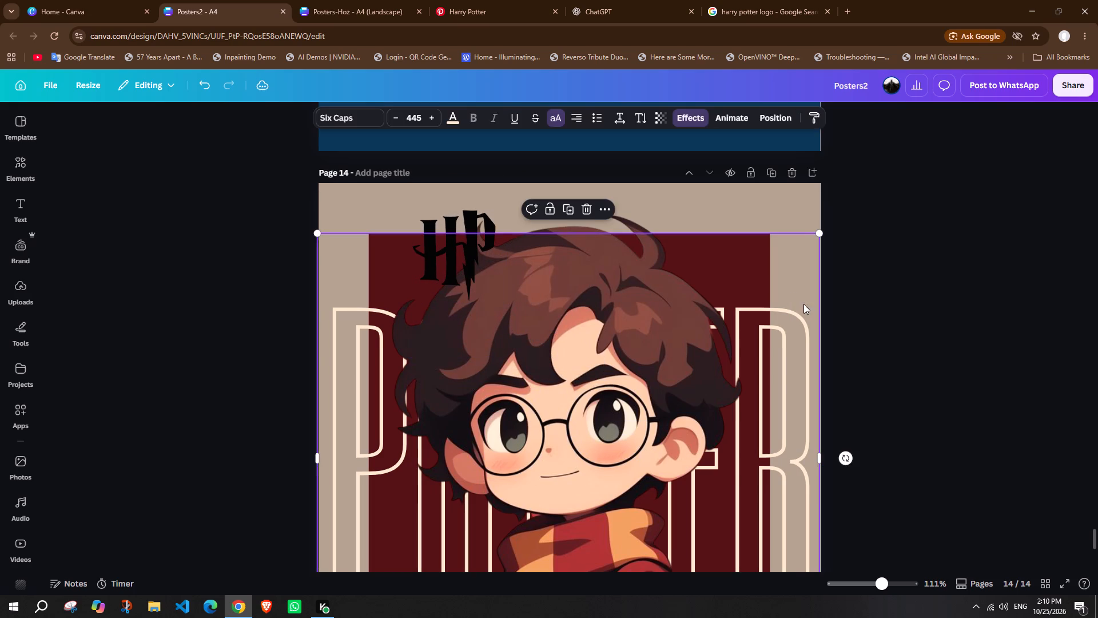
click(929, 280)
drag(473, 244, 381, 223)
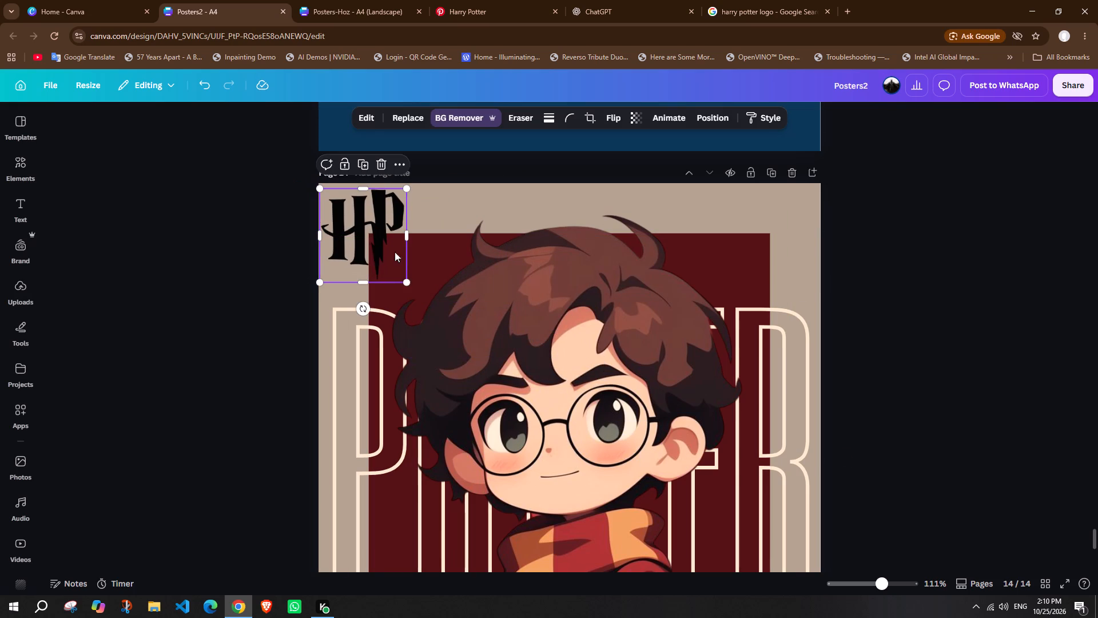
drag(408, 279, 387, 250)
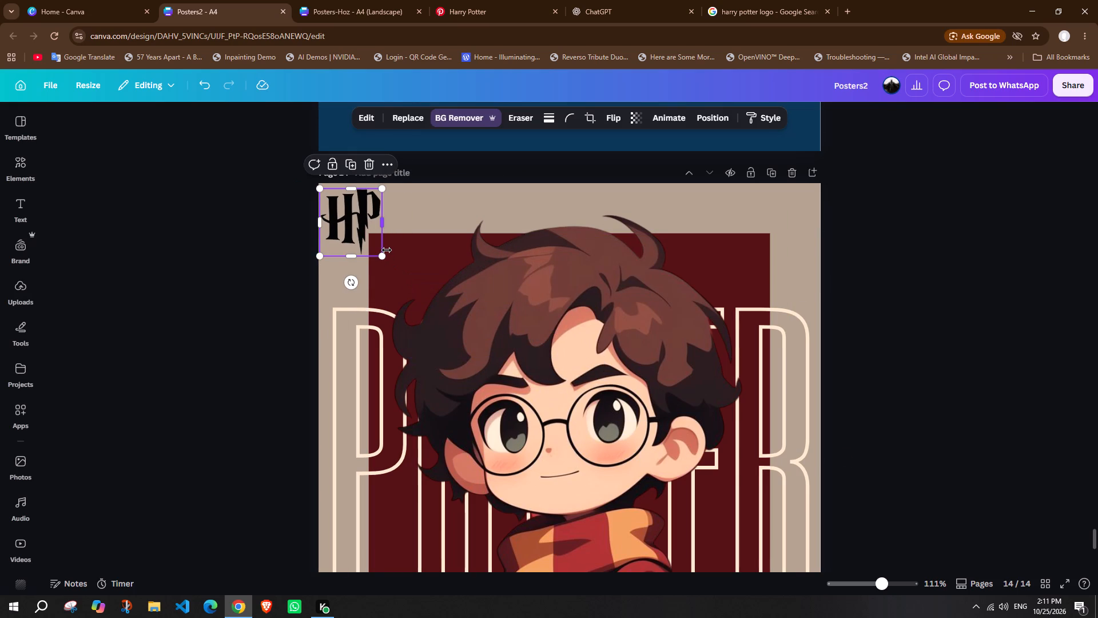
click(279, 284)
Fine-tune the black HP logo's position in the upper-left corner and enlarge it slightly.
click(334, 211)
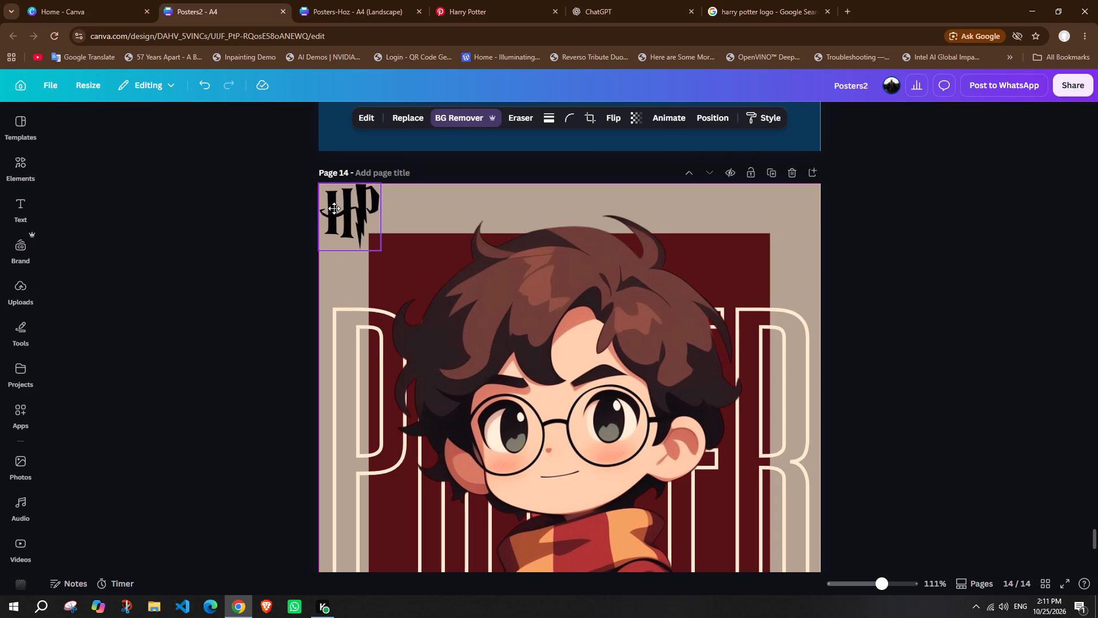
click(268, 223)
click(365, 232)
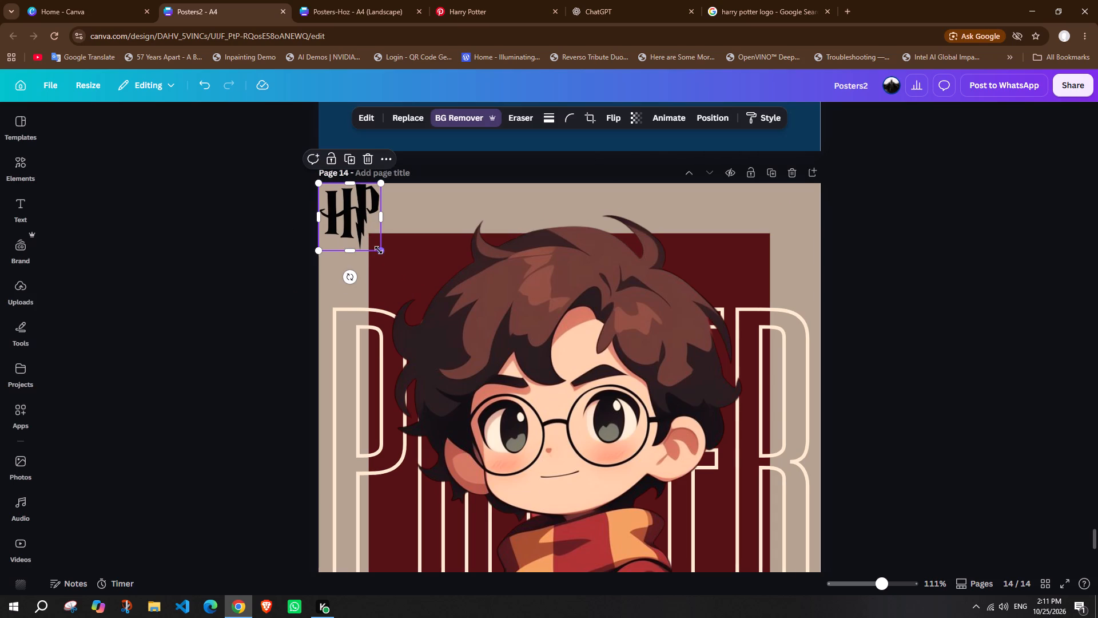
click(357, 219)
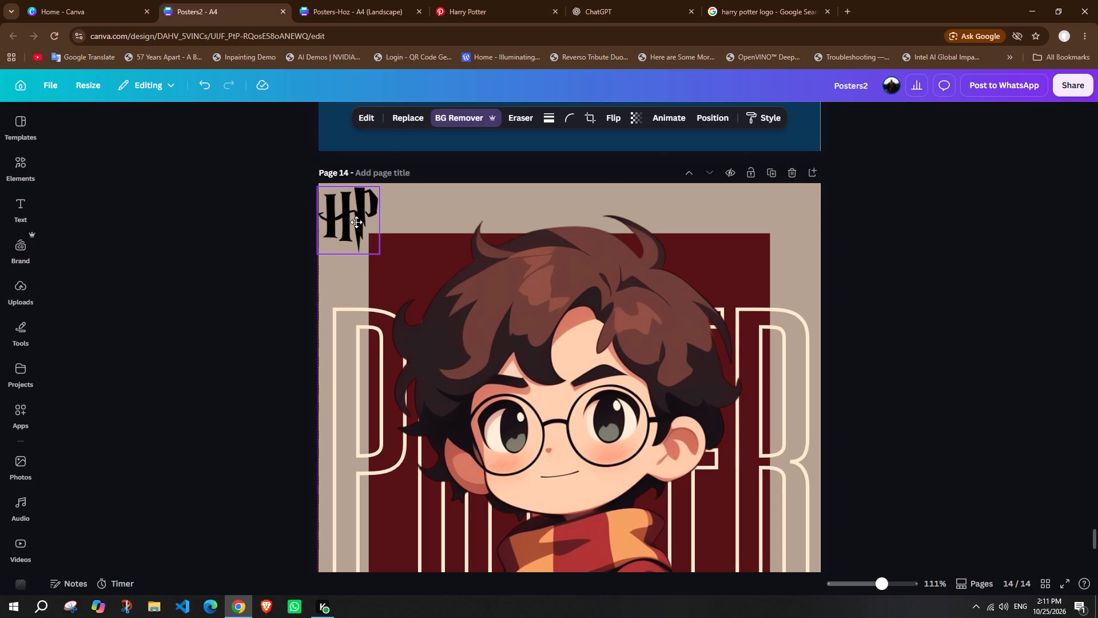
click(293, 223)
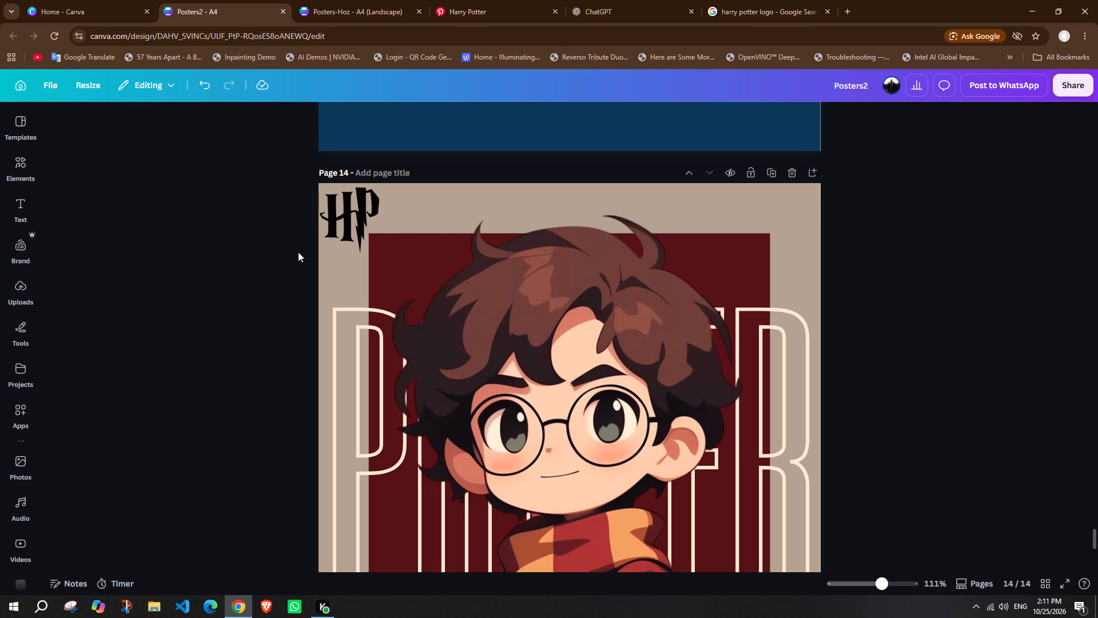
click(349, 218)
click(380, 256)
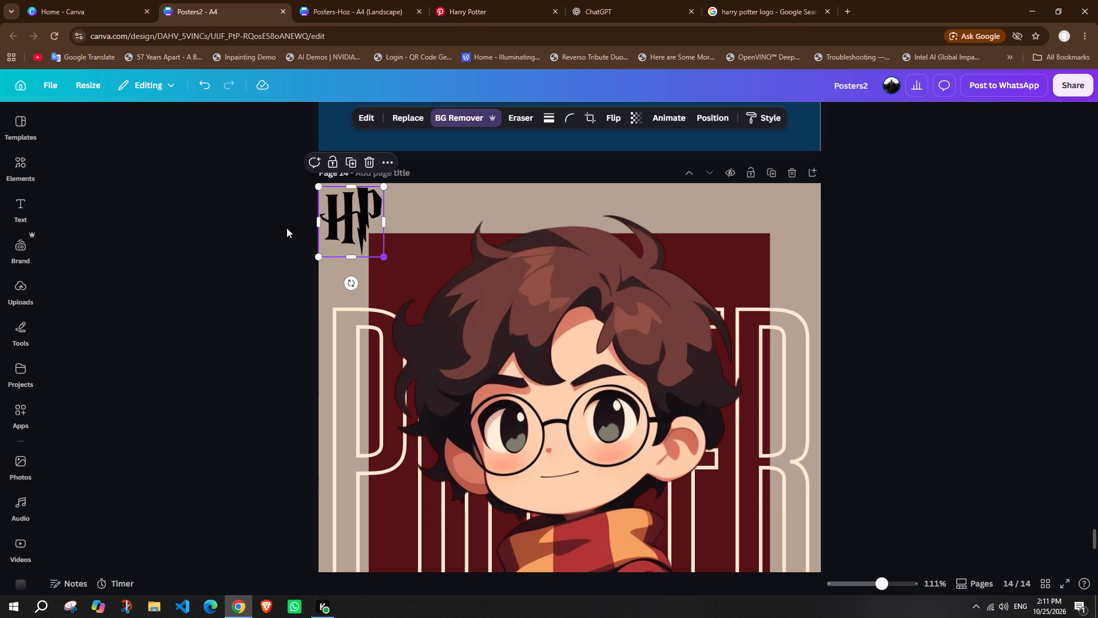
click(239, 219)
Move the black HP logo to the poster's top edge above Harry's hair and shrink it to fit the beige border.
scroll(854, 476, down, 2)
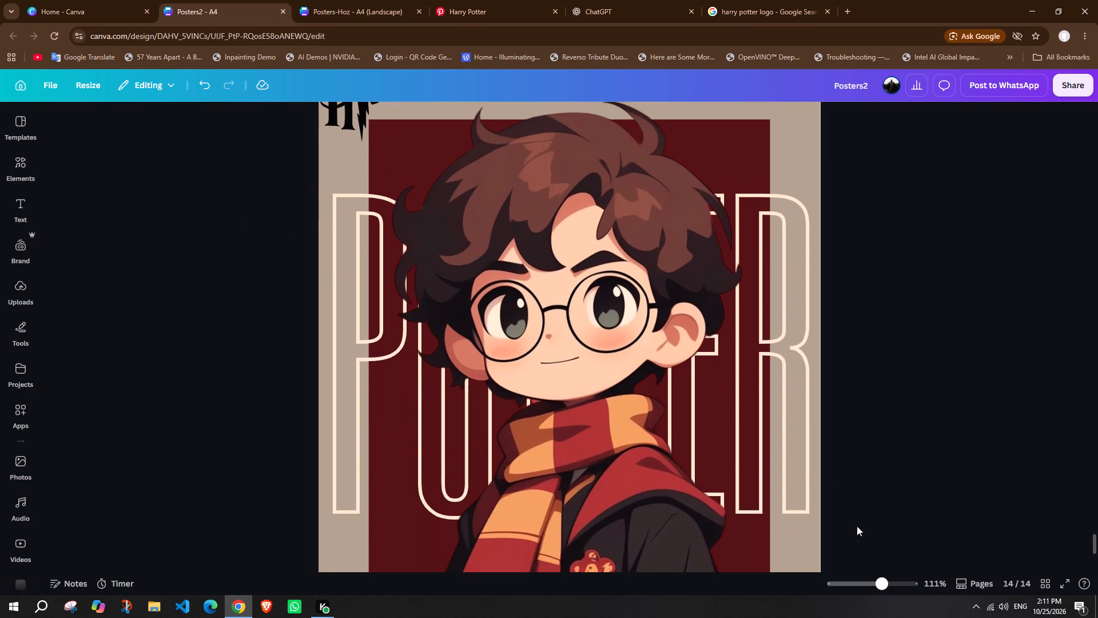
scroll(858, 570, up, 1)
scroll(849, 536, down, 1)
drag(881, 583, 873, 583)
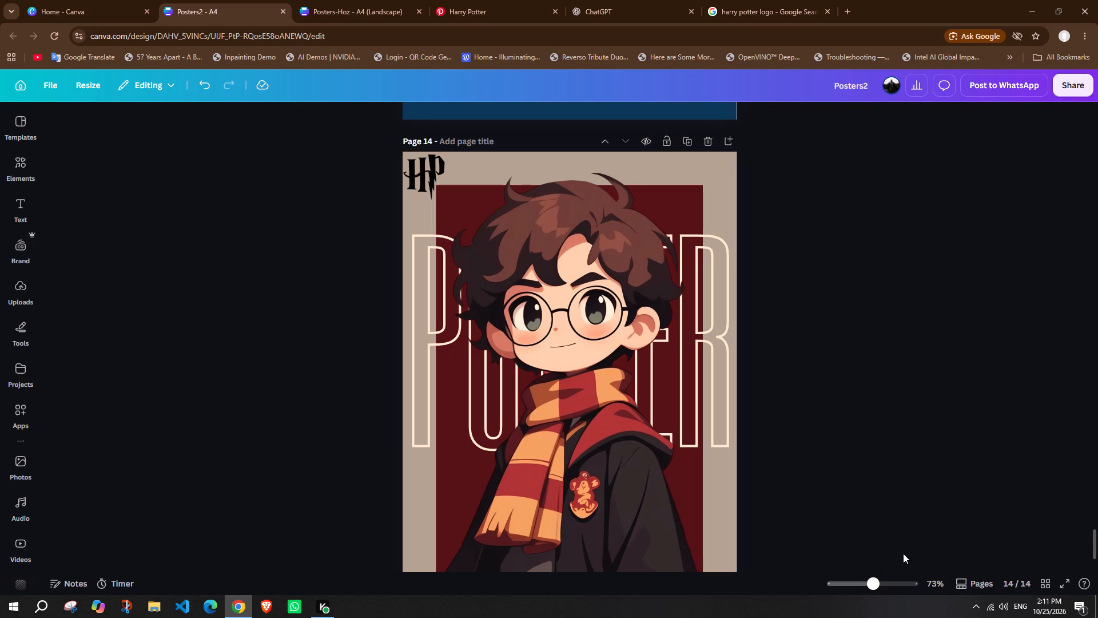
scroll(947, 482, down, 5)
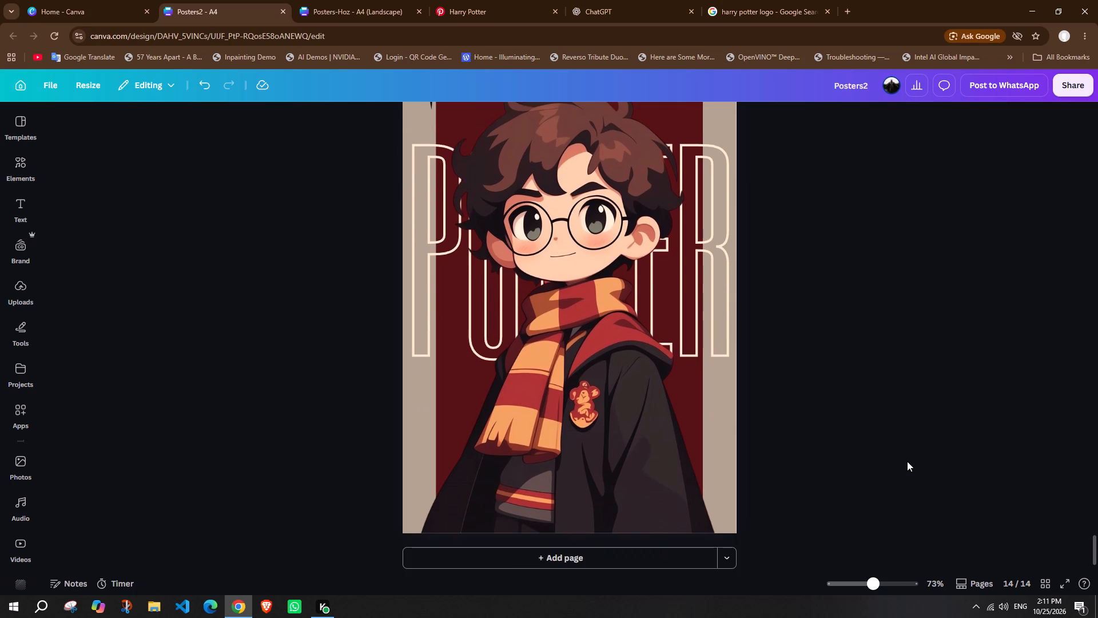
scroll(907, 461, up, 2)
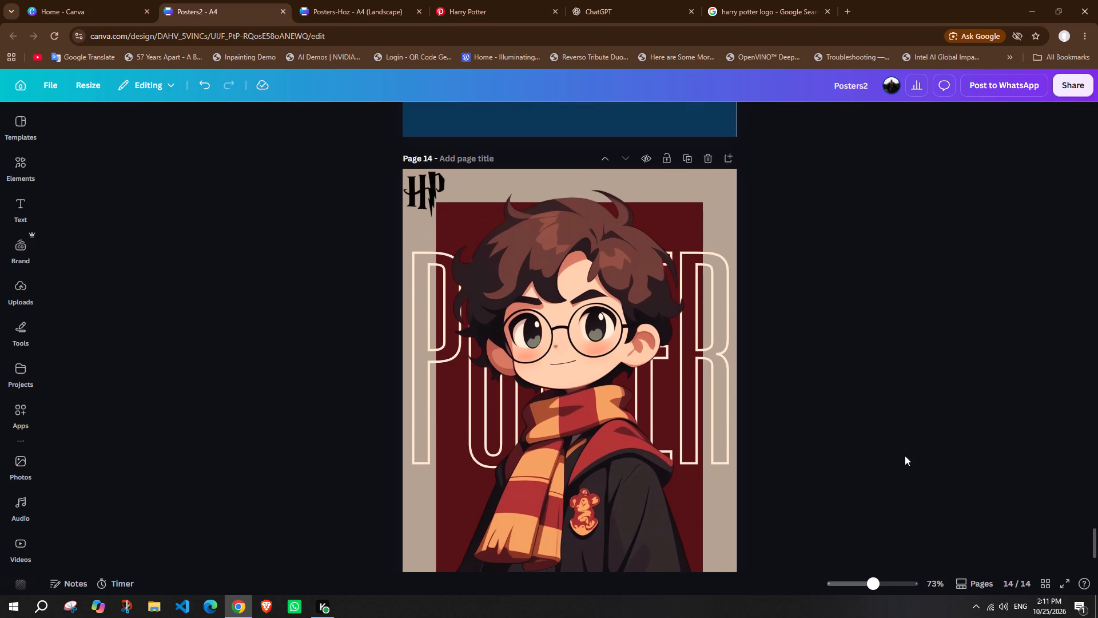
drag(419, 187, 562, 204)
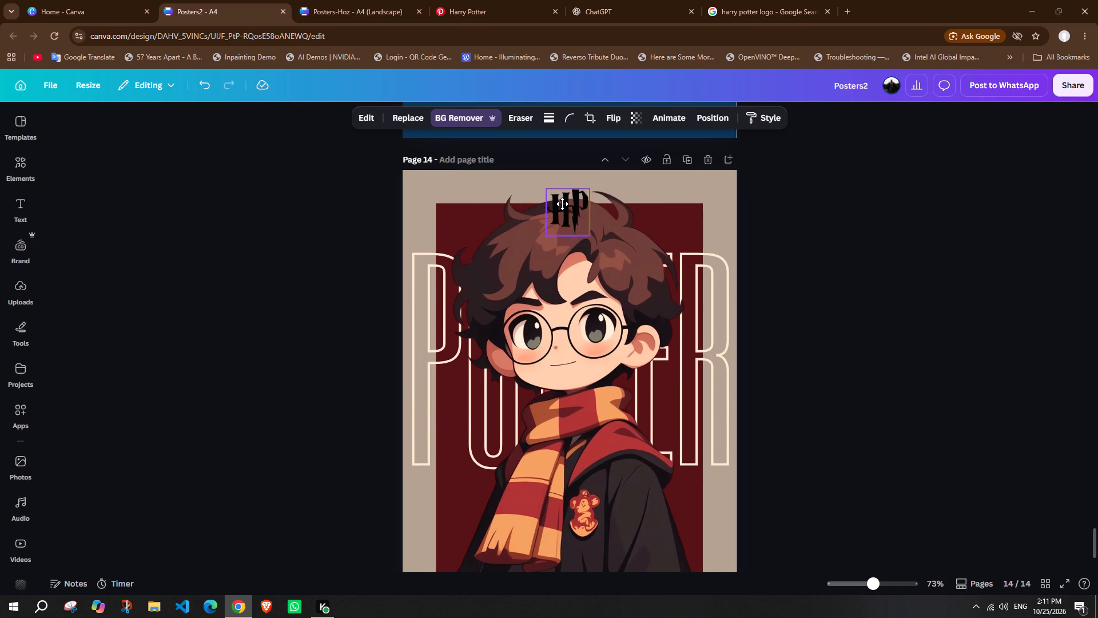
drag(562, 204, 563, 186)
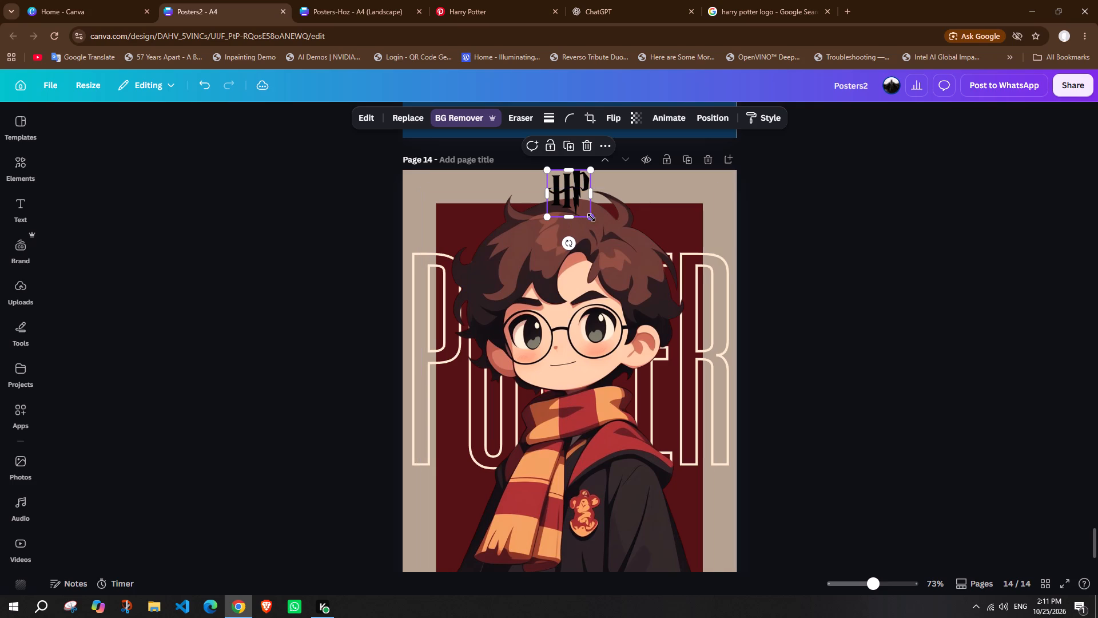
drag(591, 217, 582, 191)
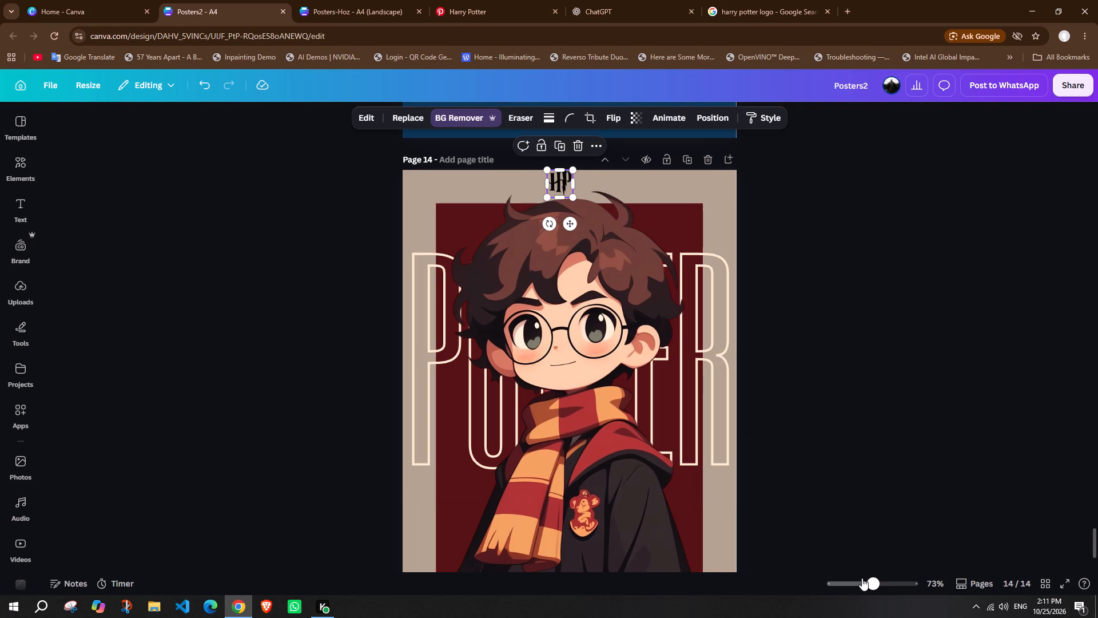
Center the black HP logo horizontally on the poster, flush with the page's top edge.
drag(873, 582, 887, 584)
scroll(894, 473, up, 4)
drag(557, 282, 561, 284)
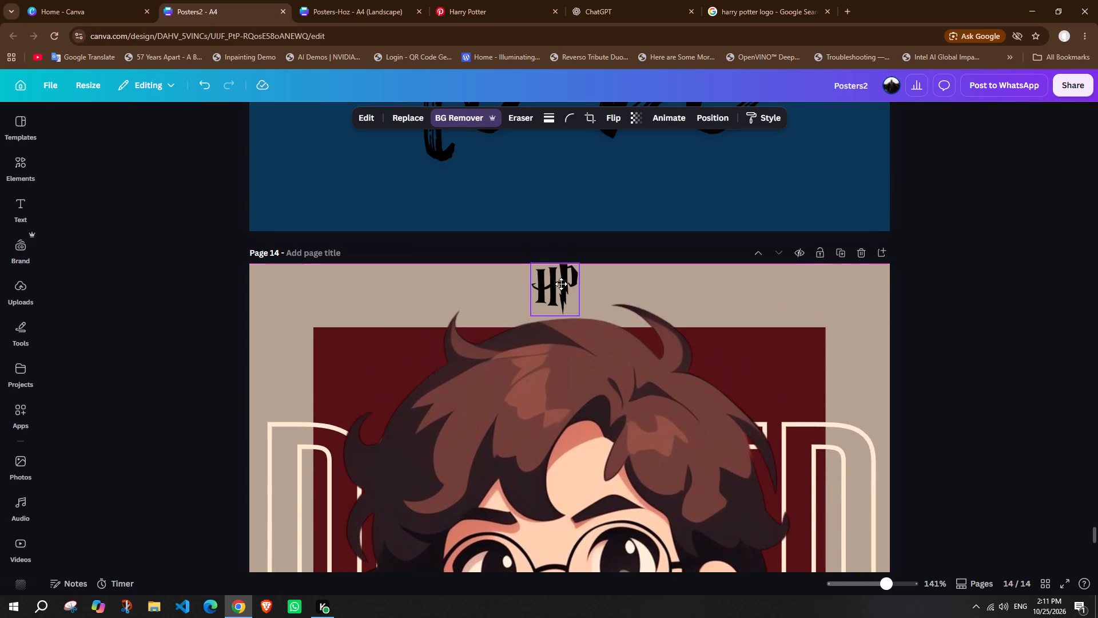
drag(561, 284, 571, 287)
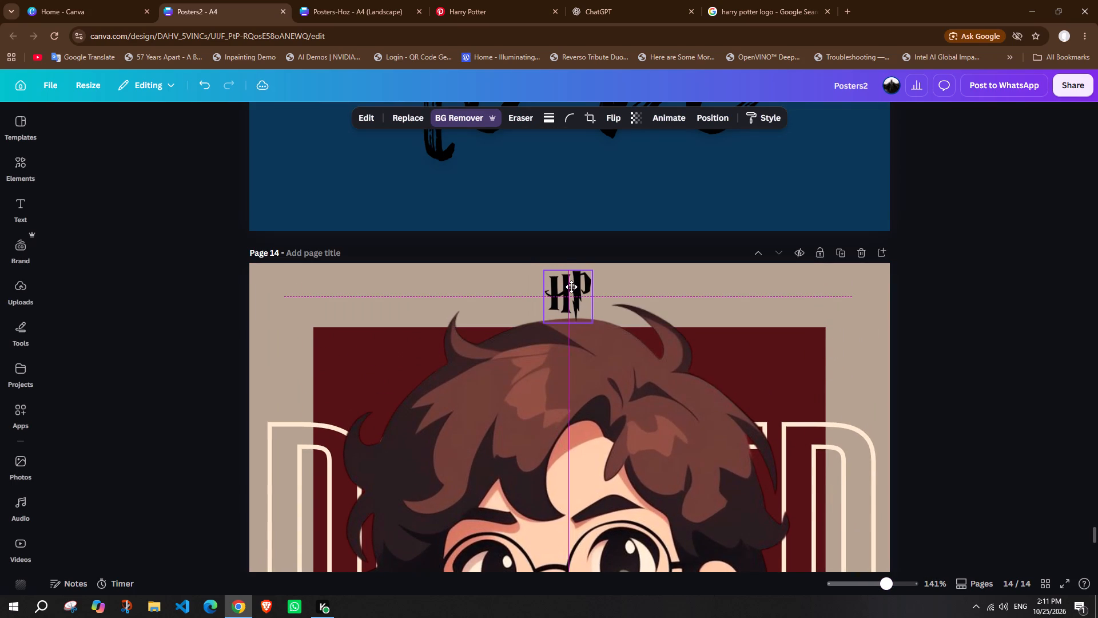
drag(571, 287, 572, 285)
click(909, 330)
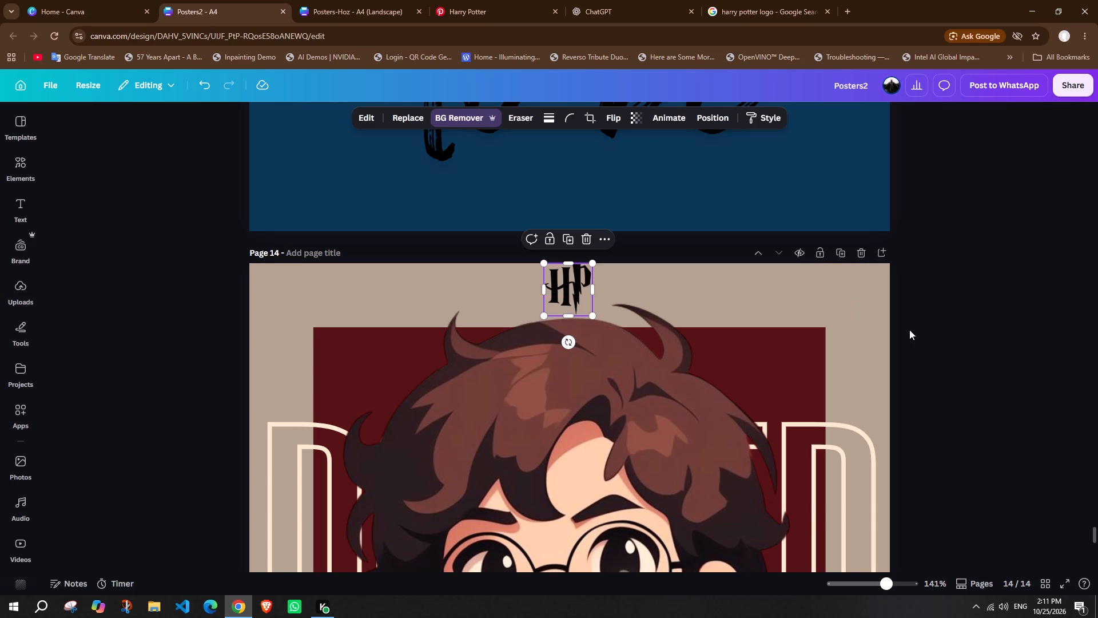
Move the black HP logo to the poster's lower-right corner, centered across the width of the beige border beside Harry's robe.
drag(889, 583, 866, 583)
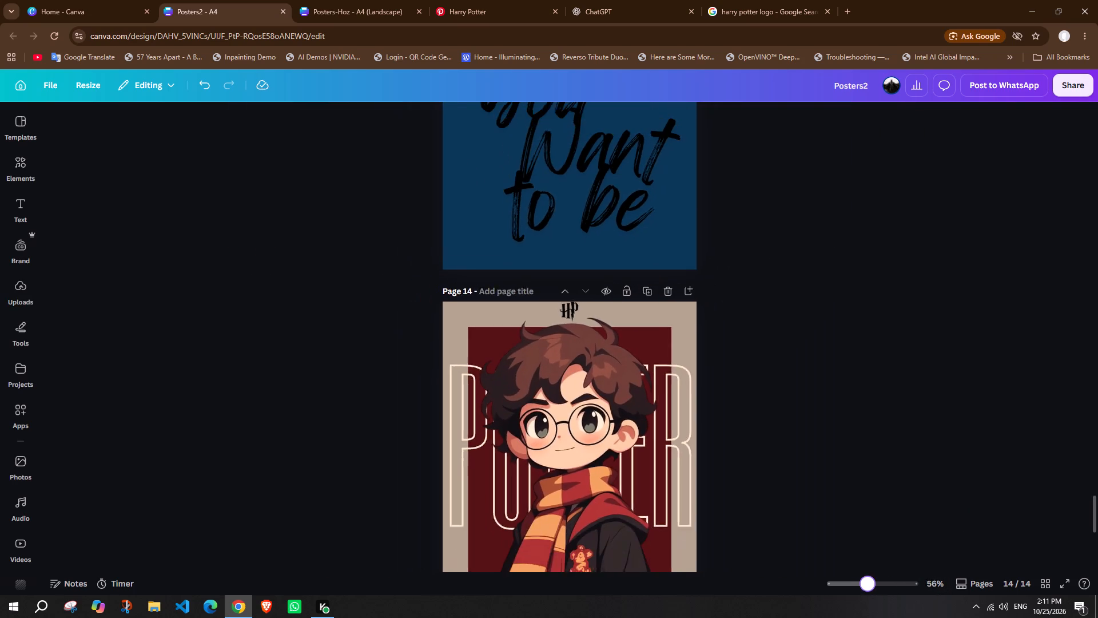
drag(866, 583, 862, 583)
scroll(854, 450, down, 1)
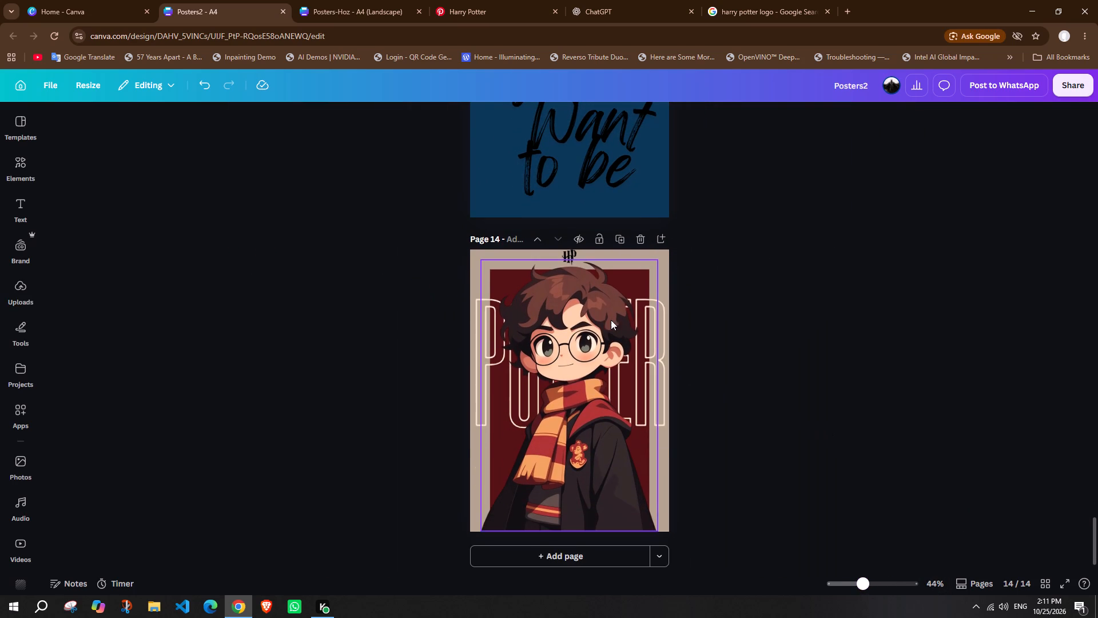
drag(570, 255, 661, 510)
drag(864, 582, 878, 582)
scroll(903, 479, down, 6)
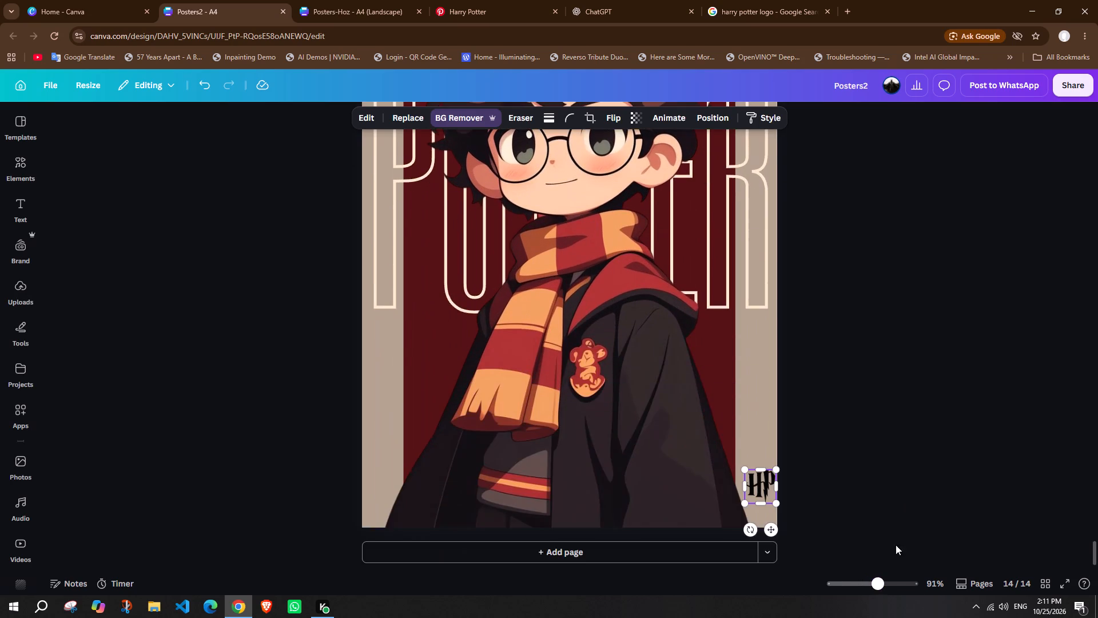
drag(878, 584, 884, 584)
scroll(924, 479, down, 4)
drag(821, 466, 813, 466)
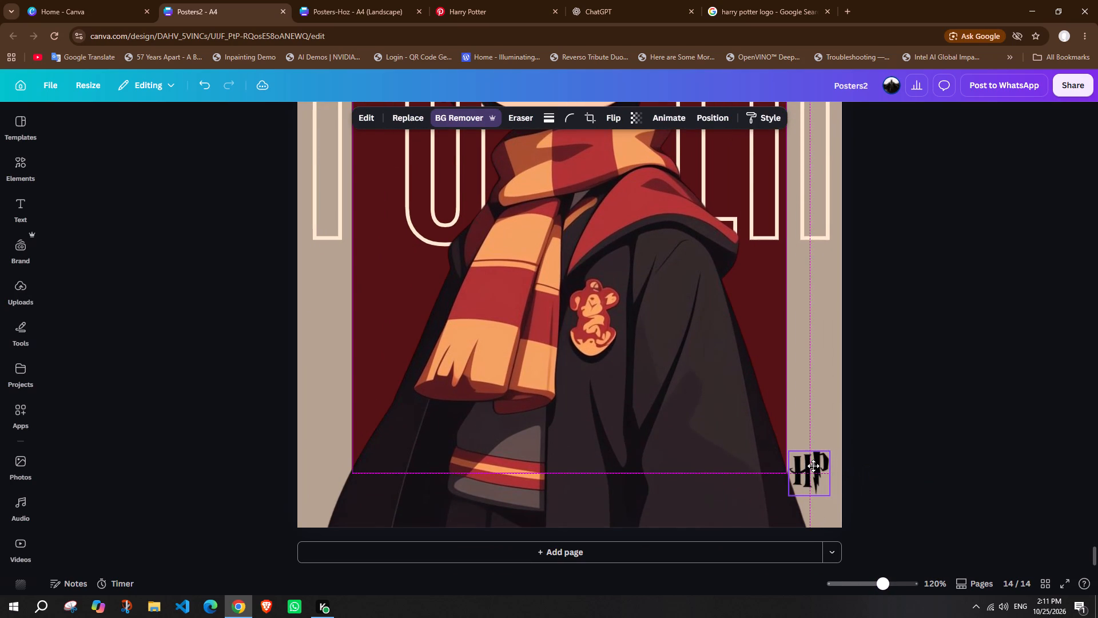
drag(813, 466, 815, 466)
click(890, 441)
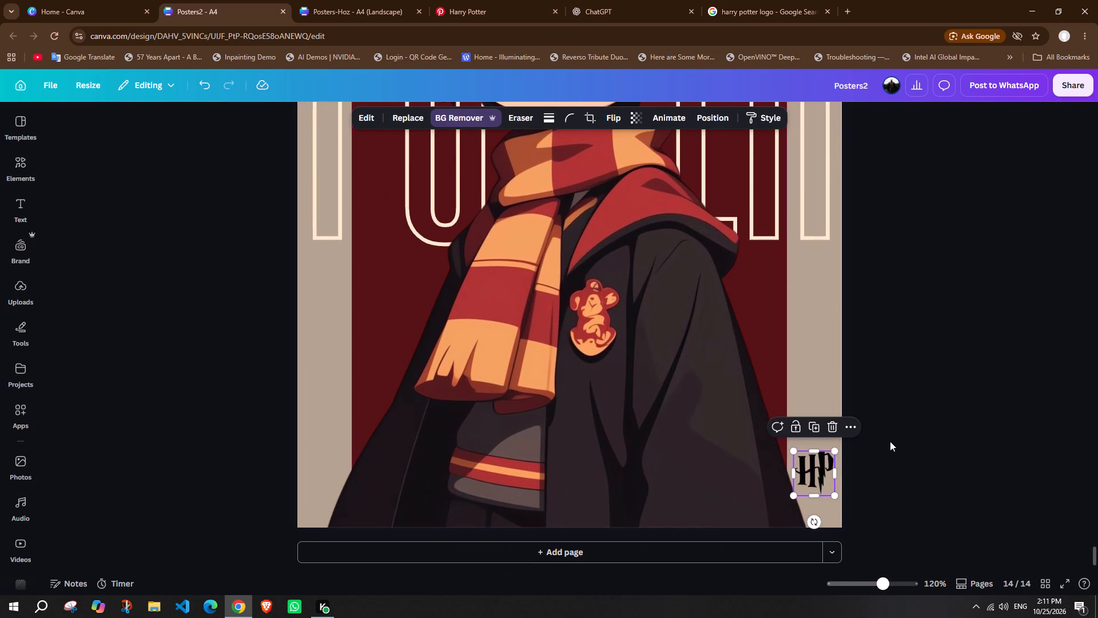
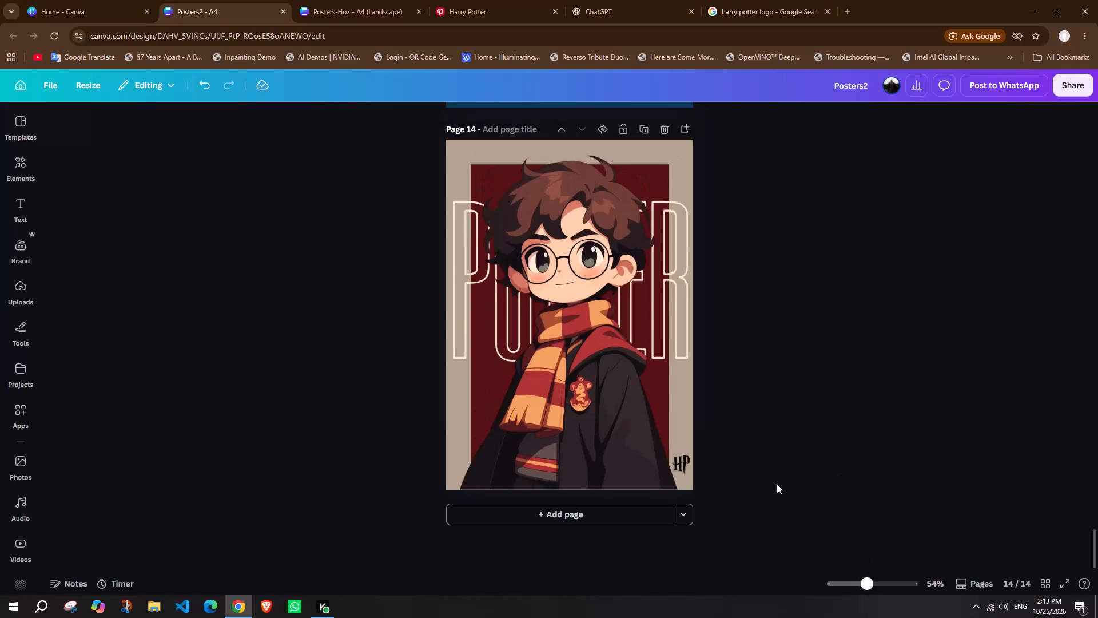
Add a new page 15 after the Harry Potter poster in Posters2.
click(641, 509)
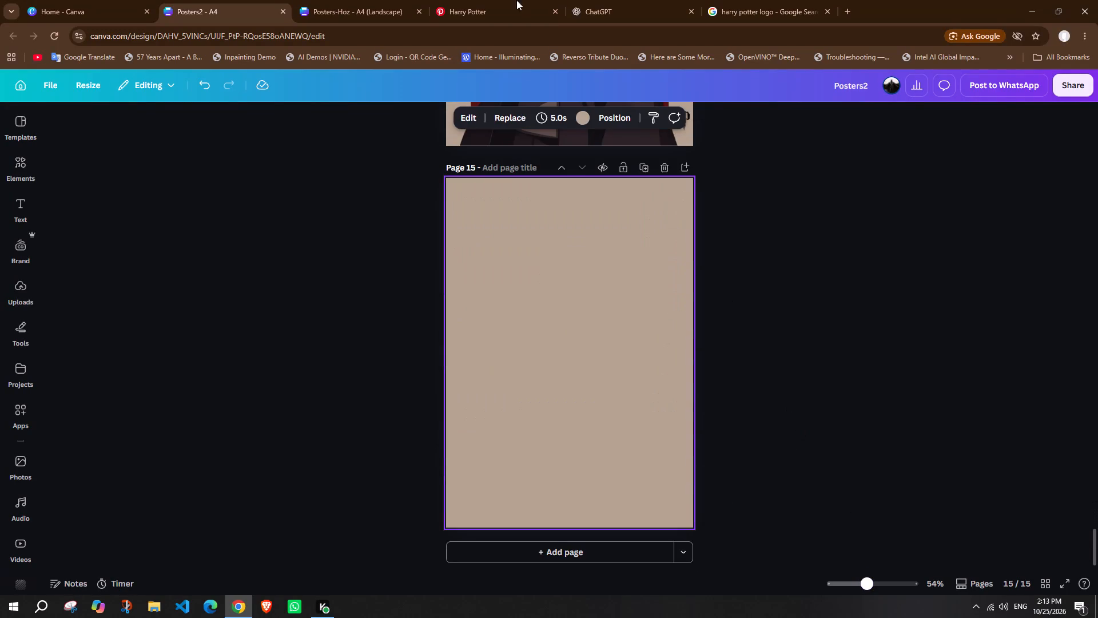
Switch to Pinterest and search for "animated".
click(451, 0)
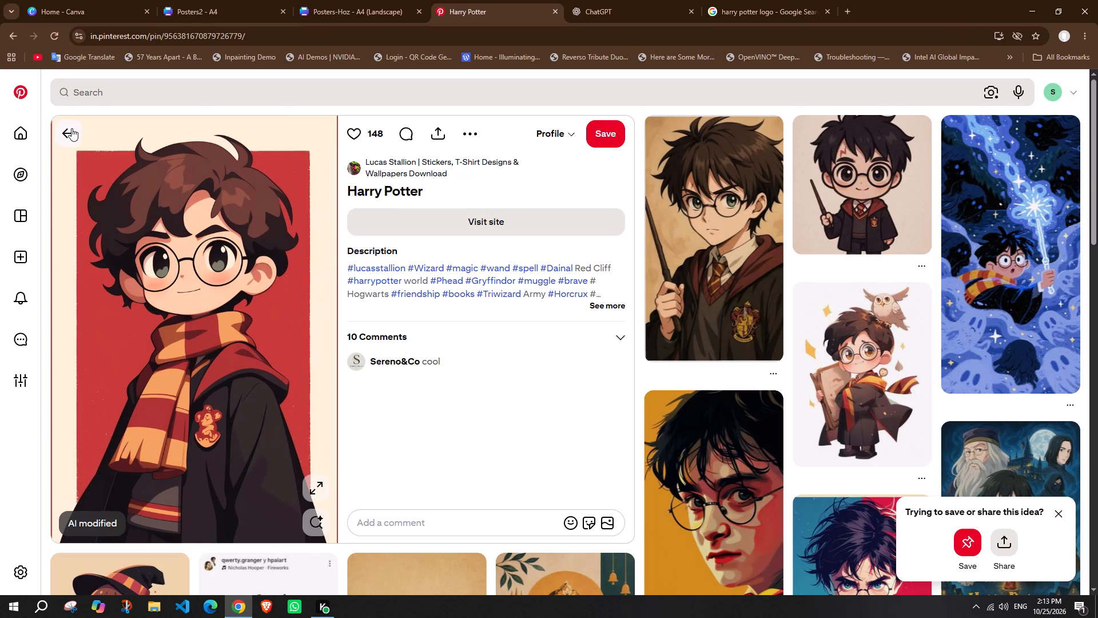
click(71, 128)
click(108, 92)
drag(130, 92, 57, 85)
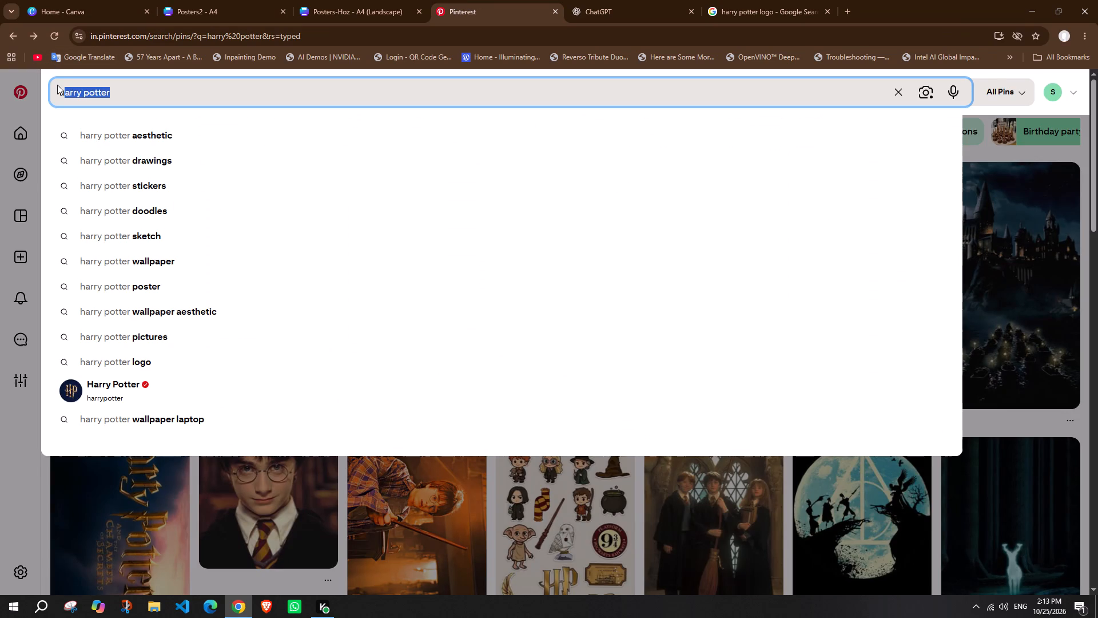
text(animated)
key(Return)
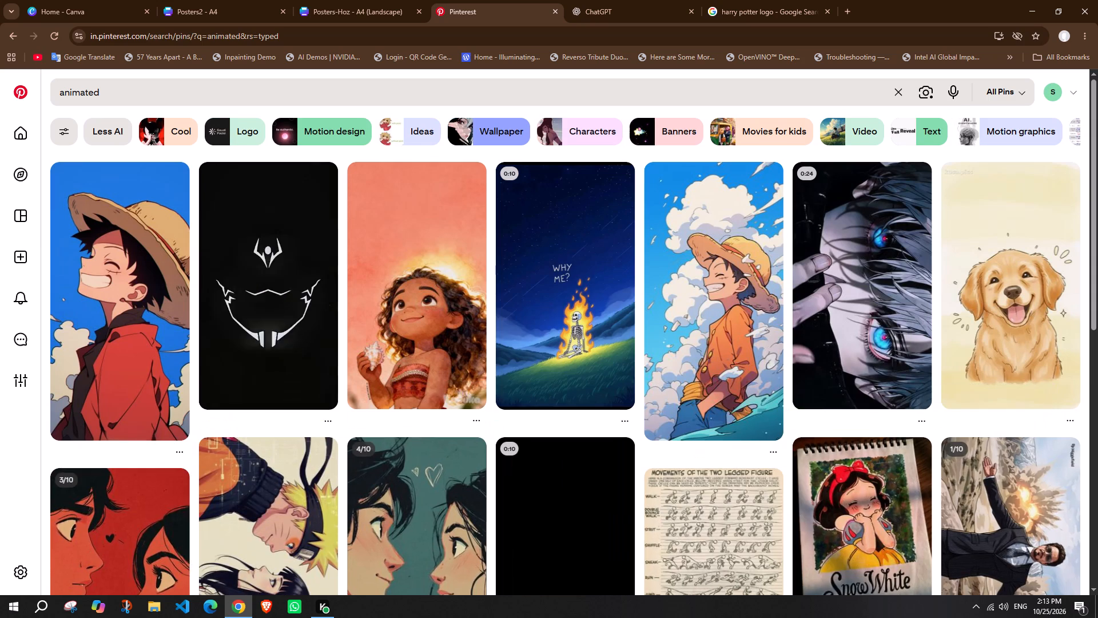
Look through the animated pins for a character to feature on the next poster.
scroll(228, 239, down, 3)
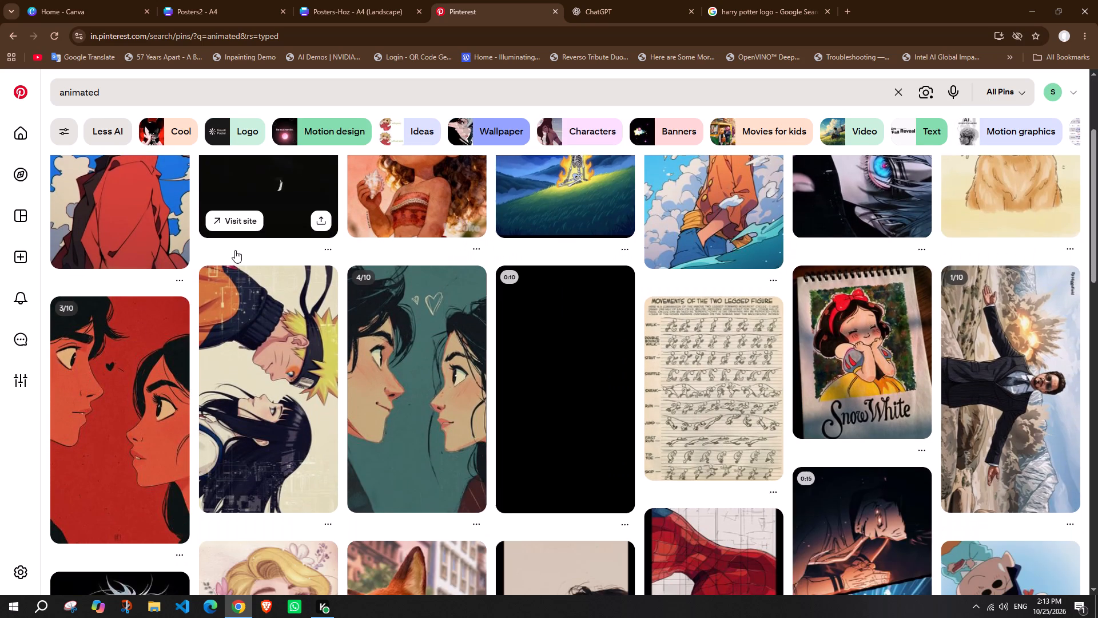
scroll(235, 250, down, 4)
scroll(408, 302, down, 3)
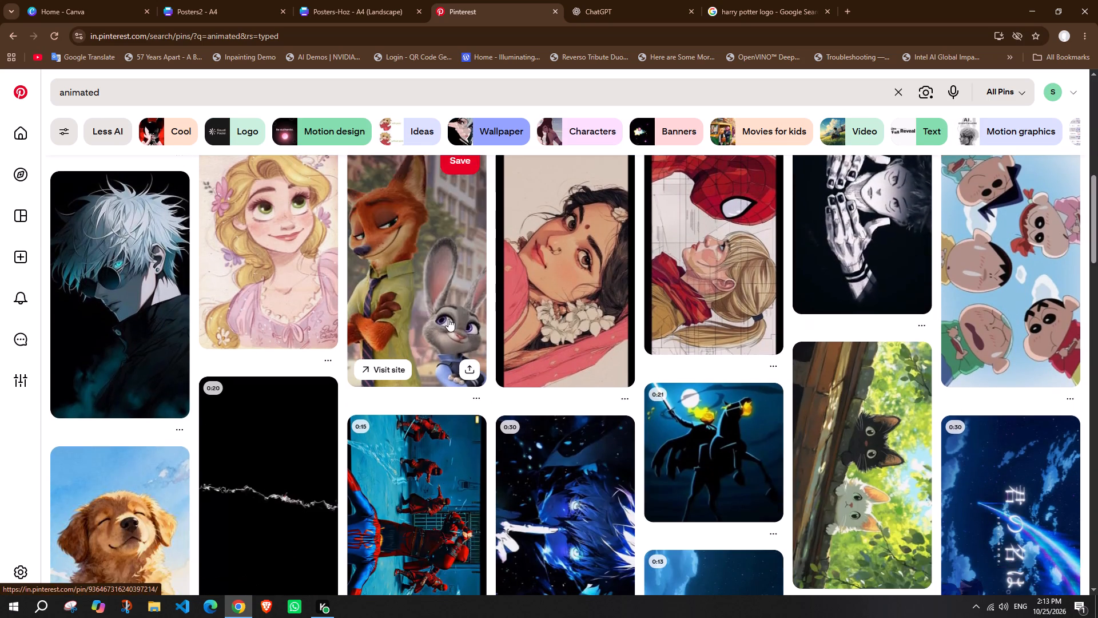
scroll(448, 319, down, 8)
scroll(512, 328, up, 4)
scroll(512, 328, down, 6)
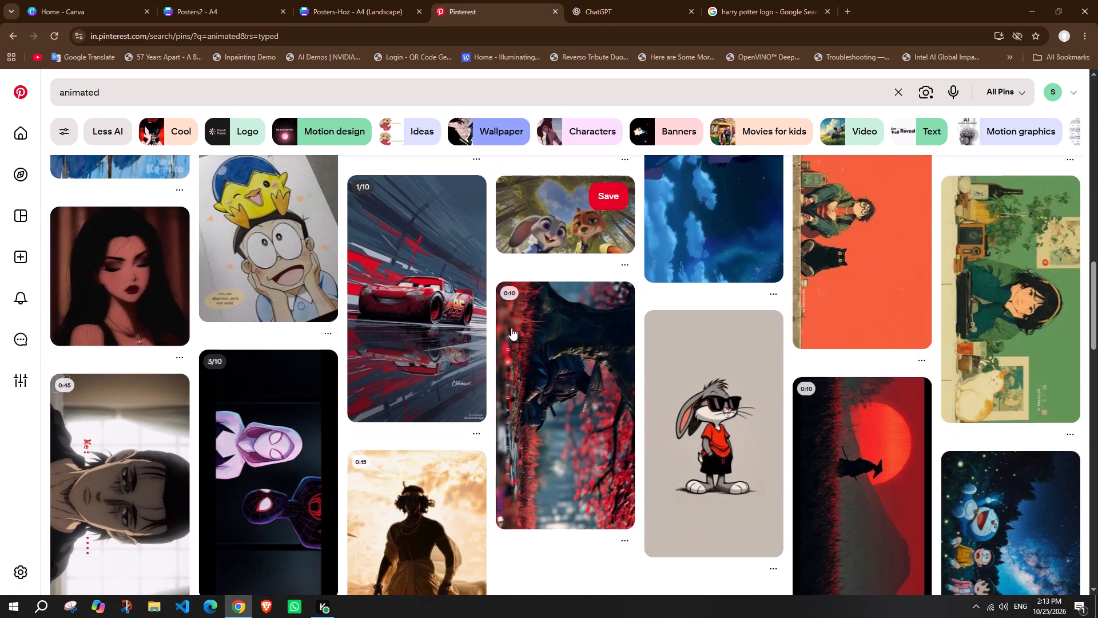
scroll(511, 328, down, 8)
Search Pinterest for "luffy" instead.
drag(254, 96, 122, 96)
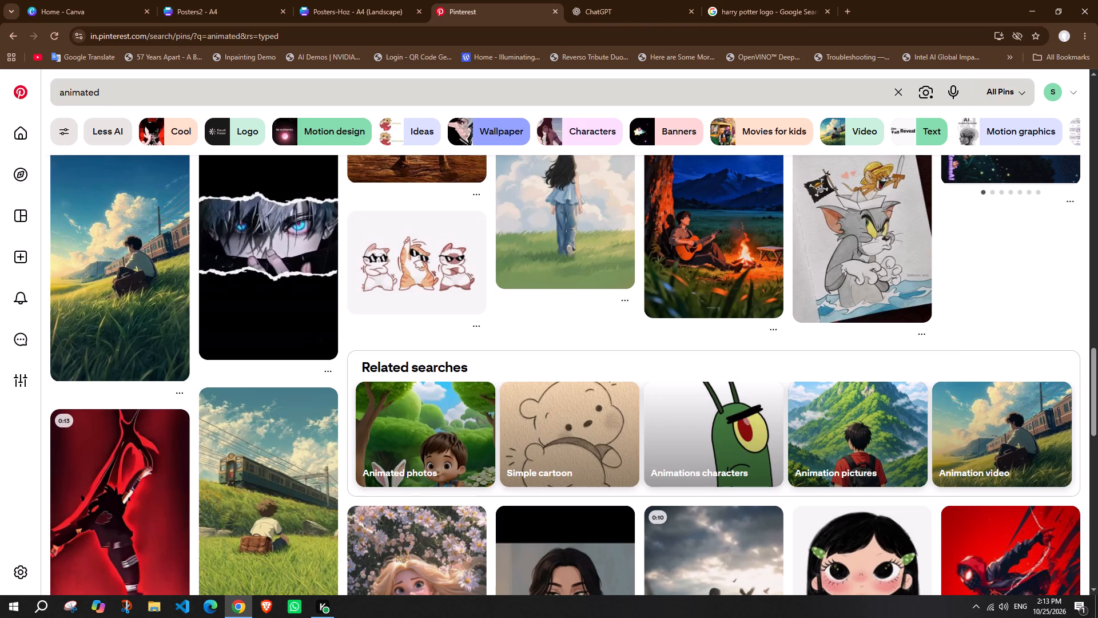
drag(122, 96, 49, 96)
text(lf)
key(BackSpace)
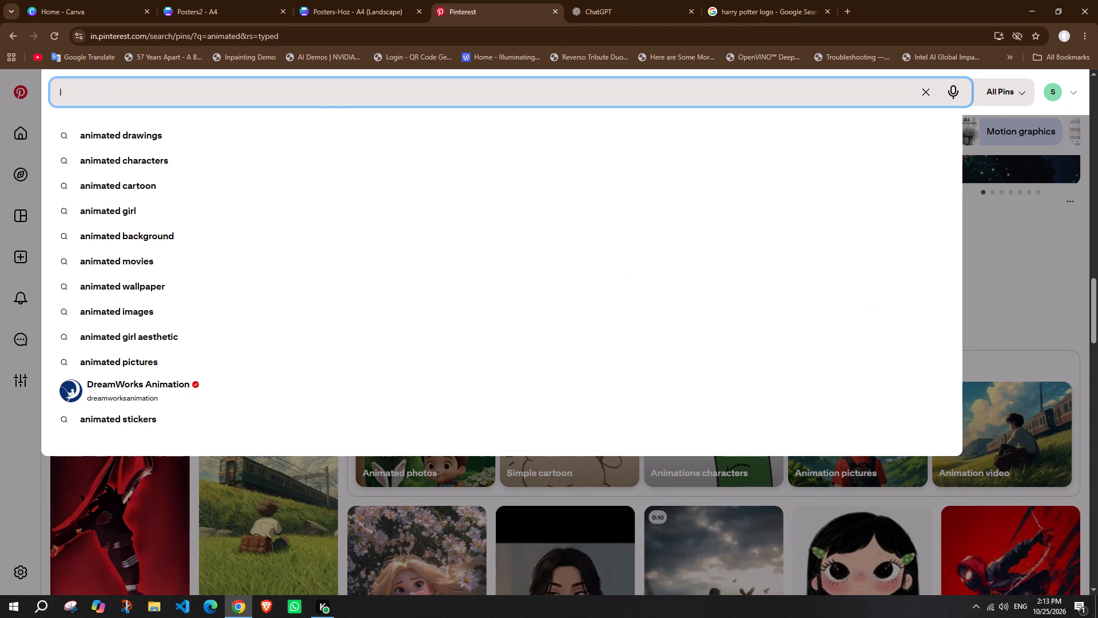
text(uffy)
key(Return)
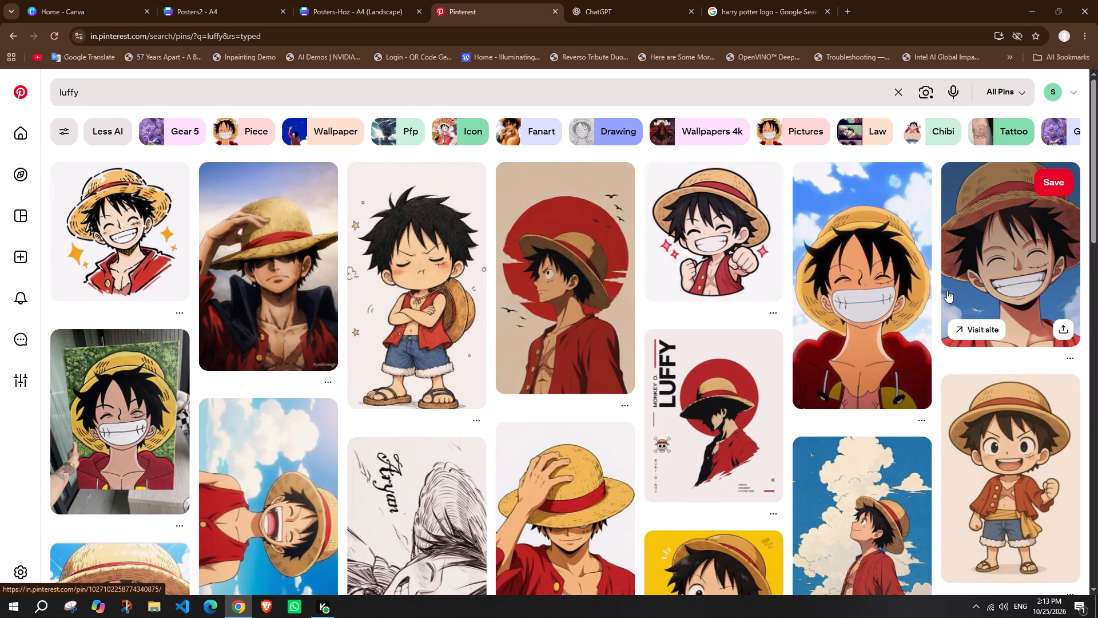
Browse the Luffy pins for an illustration suitable for the new poster.
scroll(947, 290, down, 3)
scroll(640, 334, down, 1)
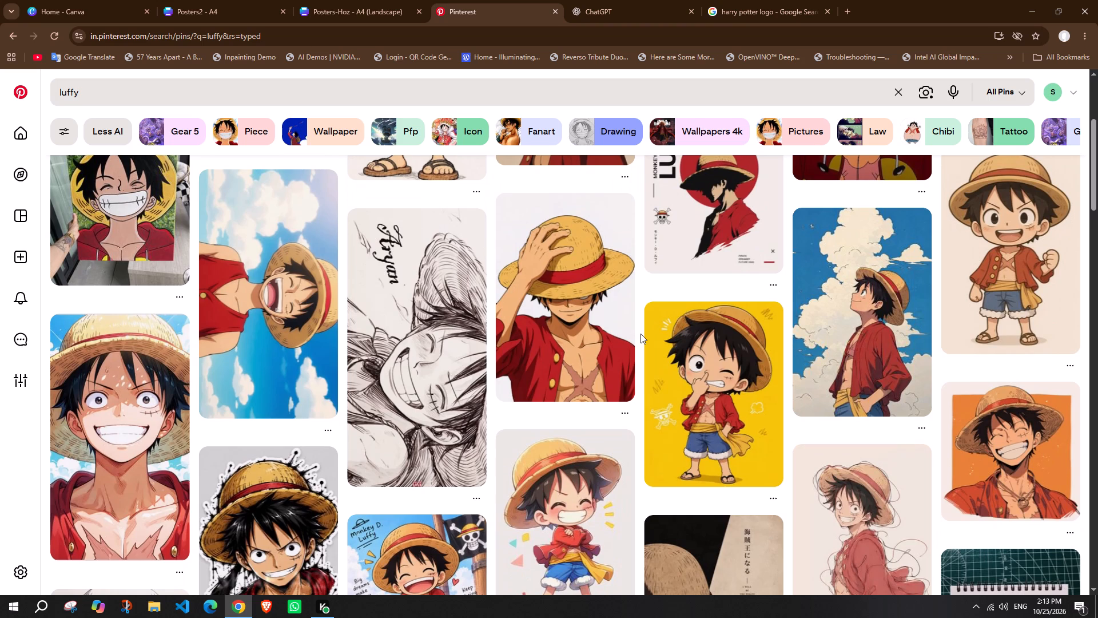
scroll(640, 334, down, 1)
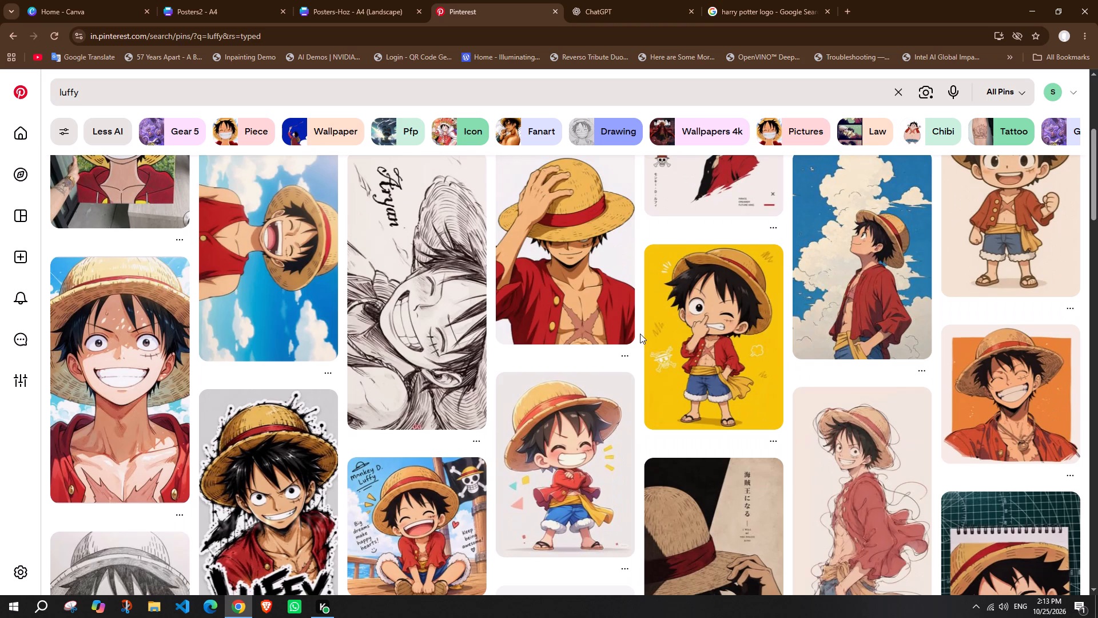
scroll(640, 334, down, 7)
right_click(640, 334)
click(640, 334)
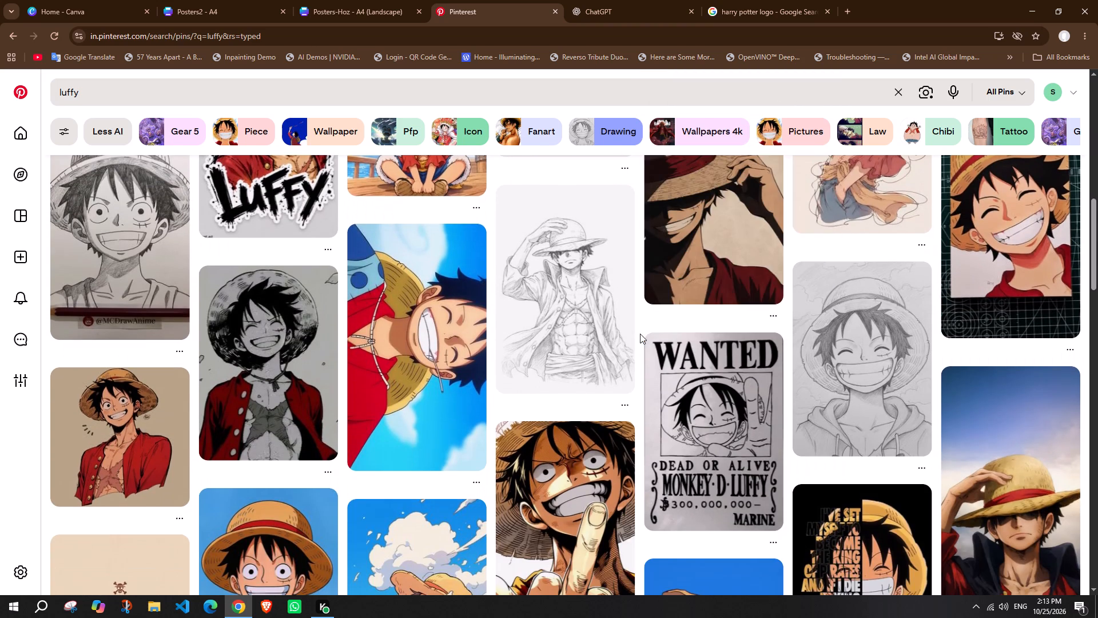
scroll(640, 334, down, 7)
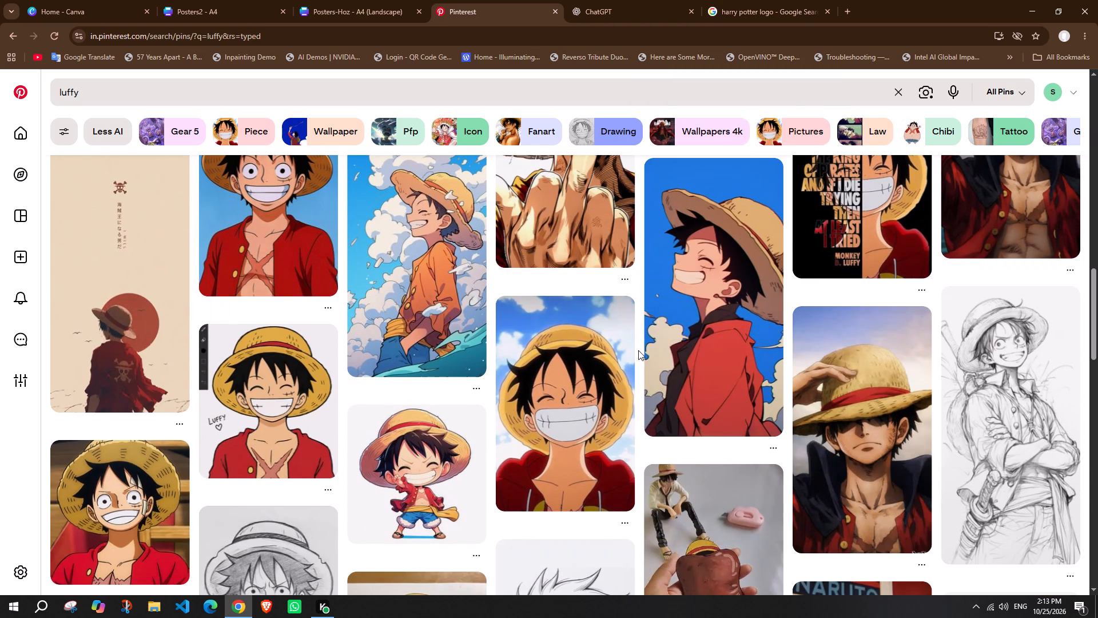
scroll(639, 350, down, 4)
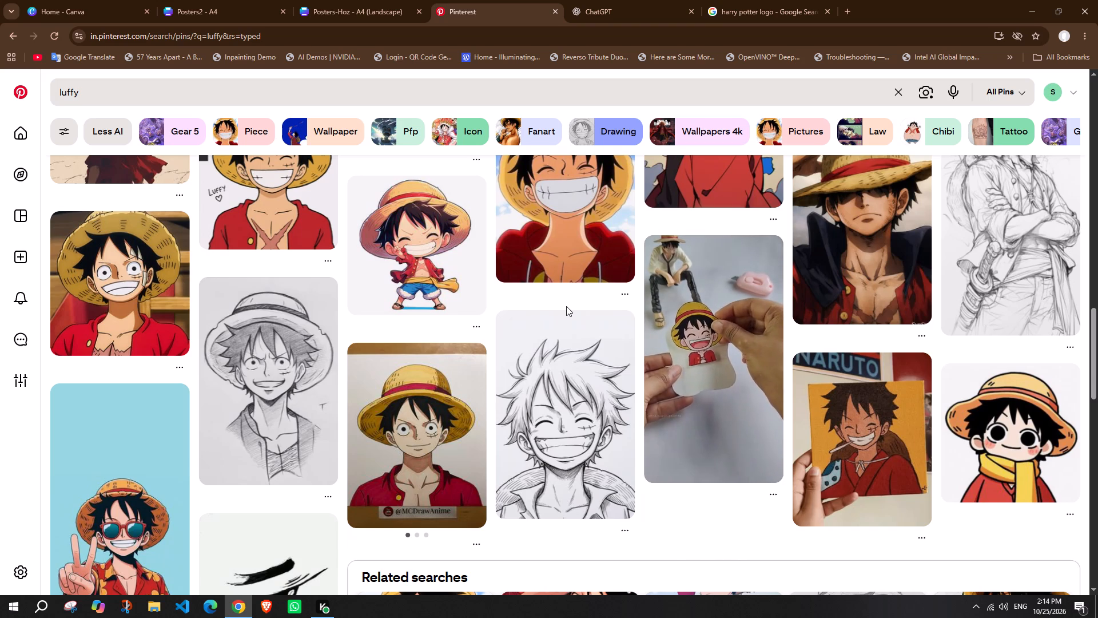
scroll(566, 306, down, 4)
scroll(566, 306, up, 2)
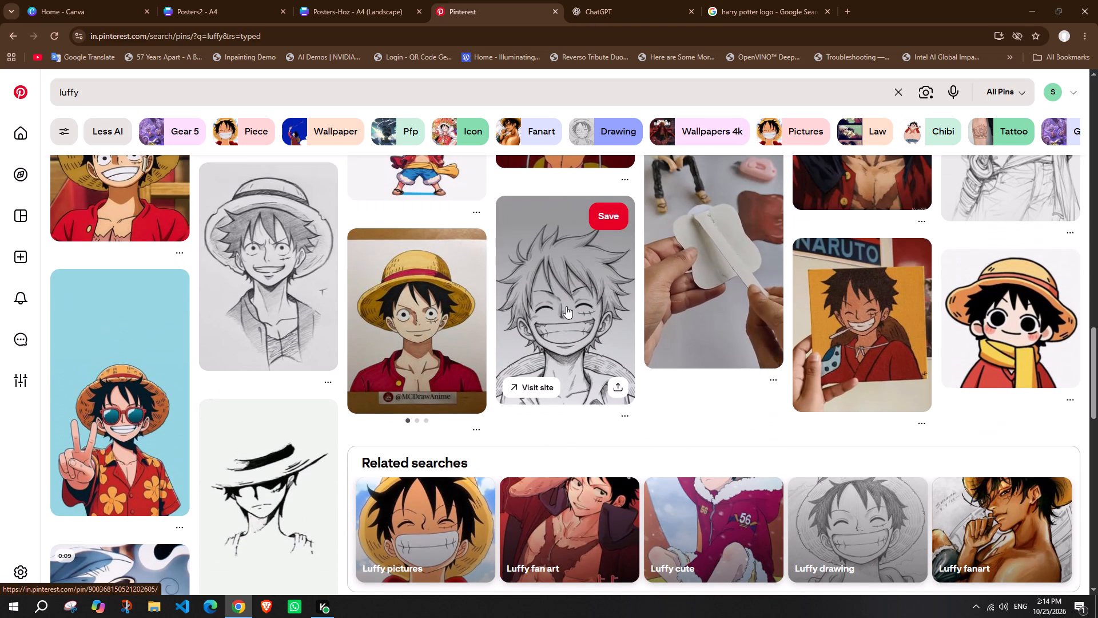
Copy the pin image of Luffy in sunglasses and a floral shirt and paste it onto page 15 of Posters2.
click(89, 418)
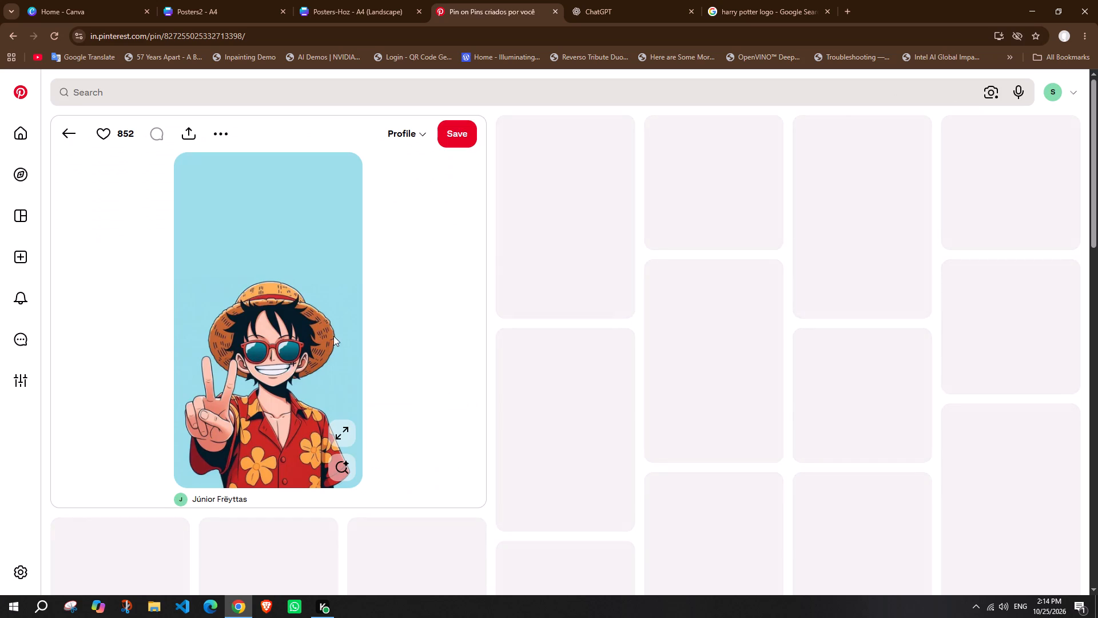
right_click(282, 318)
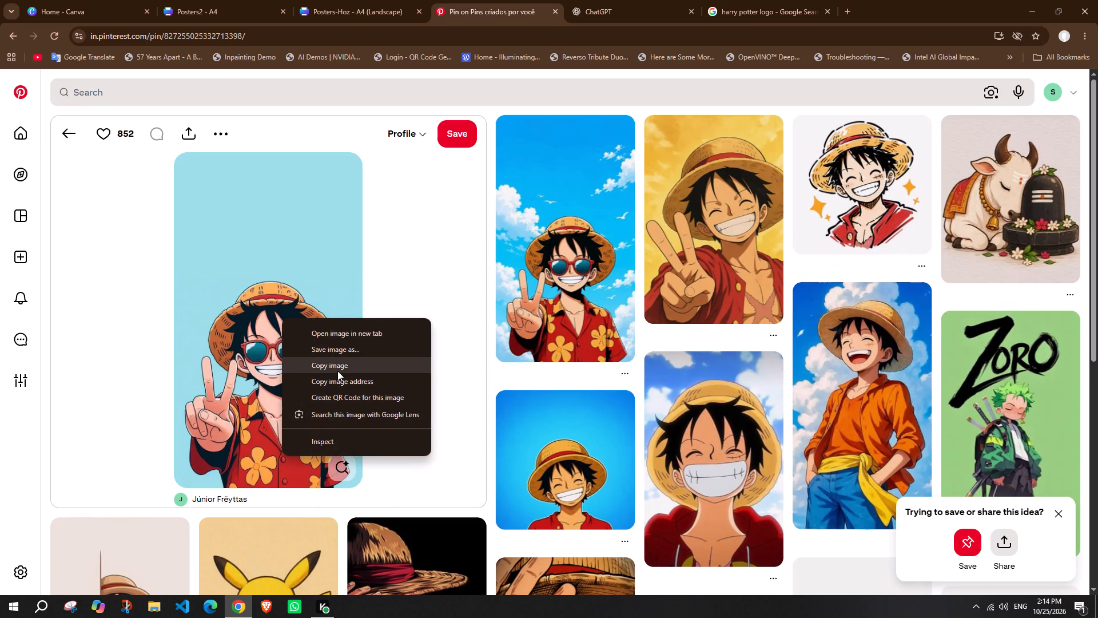
click(337, 371)
click(336, 0)
click(229, 0)
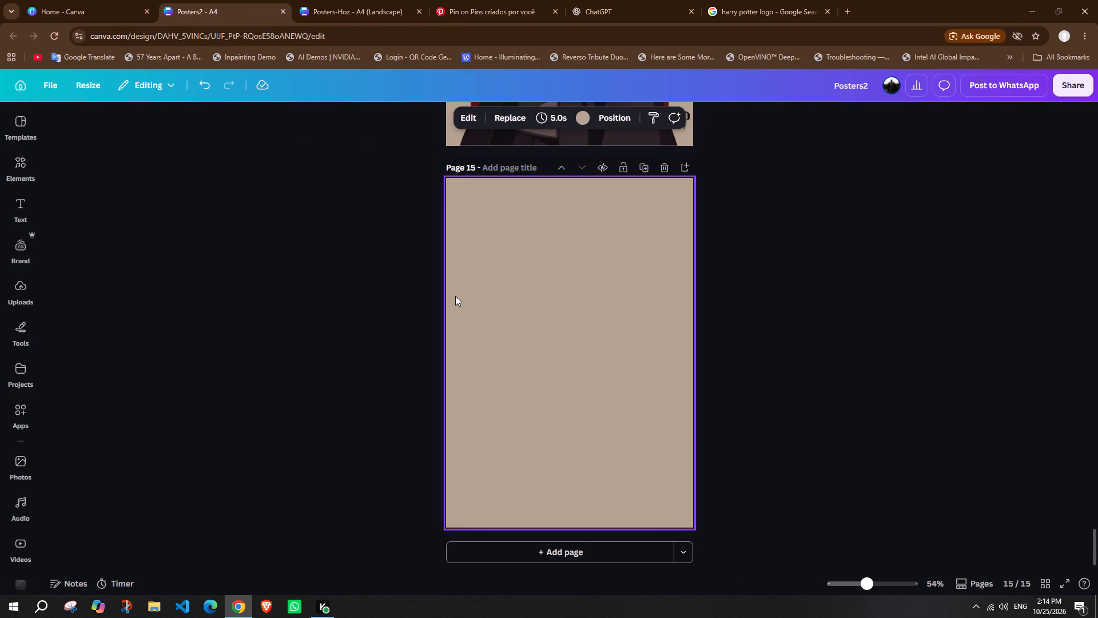
key(ctrl+v)
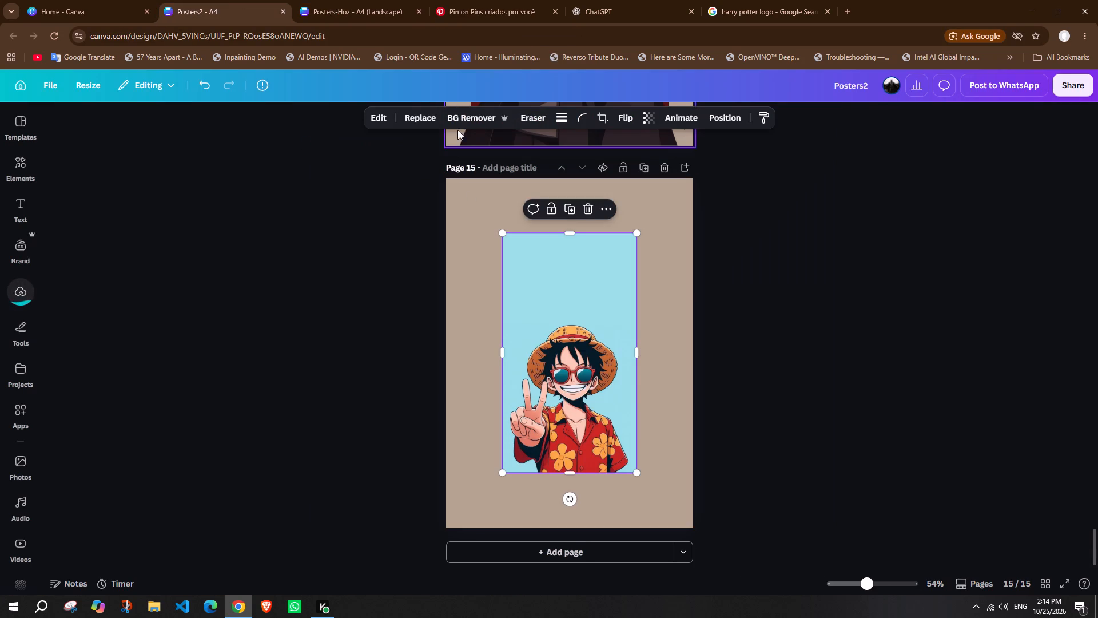
Remove the light blue background from the Luffy image.
click(463, 123)
Search Google's general web results for "luffy quotes".
click(755, 0)
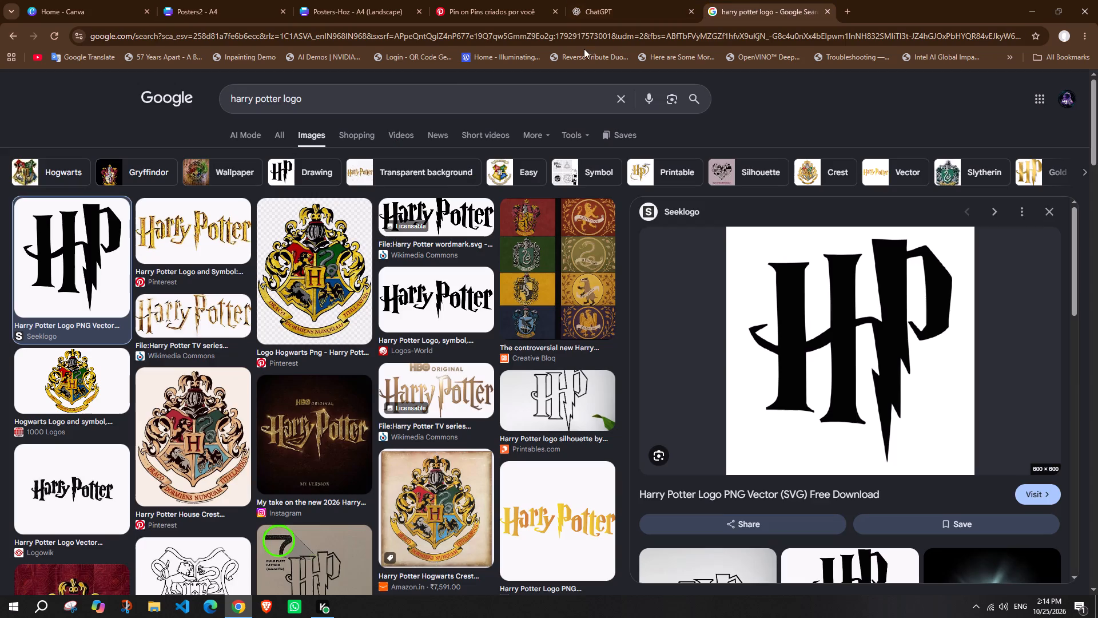
click(289, 134)
drag(360, 104, 170, 104)
text(luffy quotes)
key(backslash)
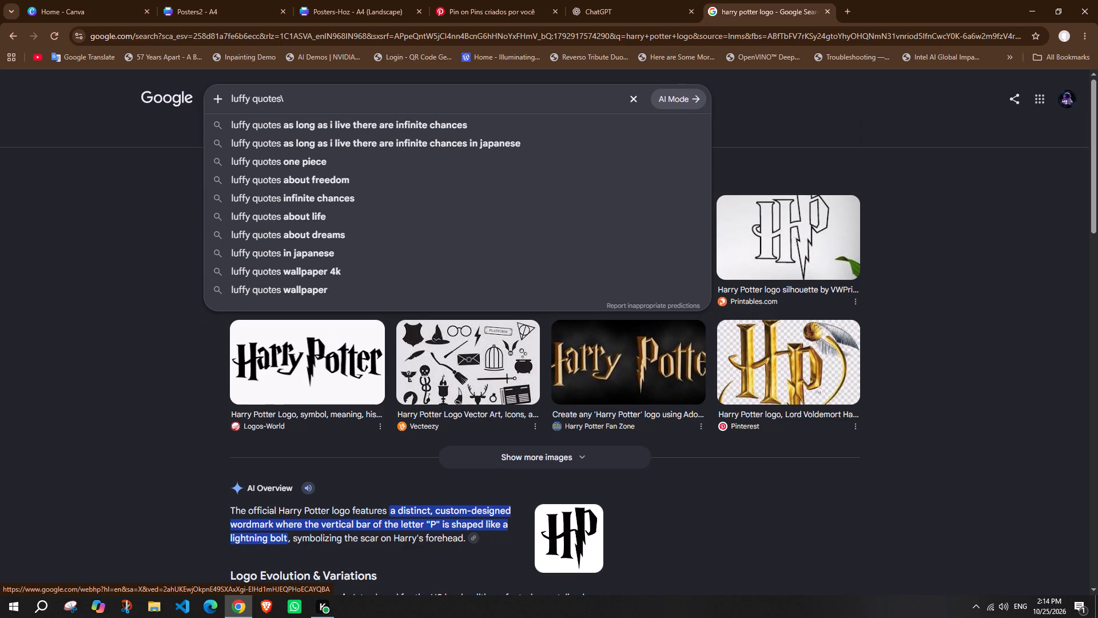
key(BackSpace)
key(Return)
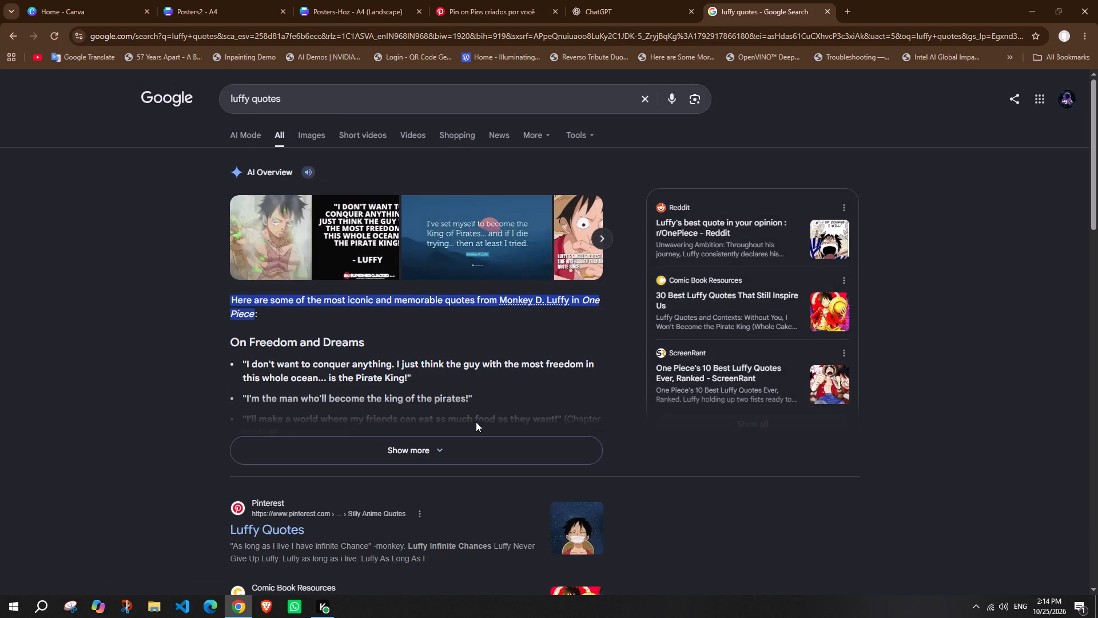
Expand the AI overview of Luffy quotes and copy "I'm the man who'll become the king of the pirates!".
click(486, 445)
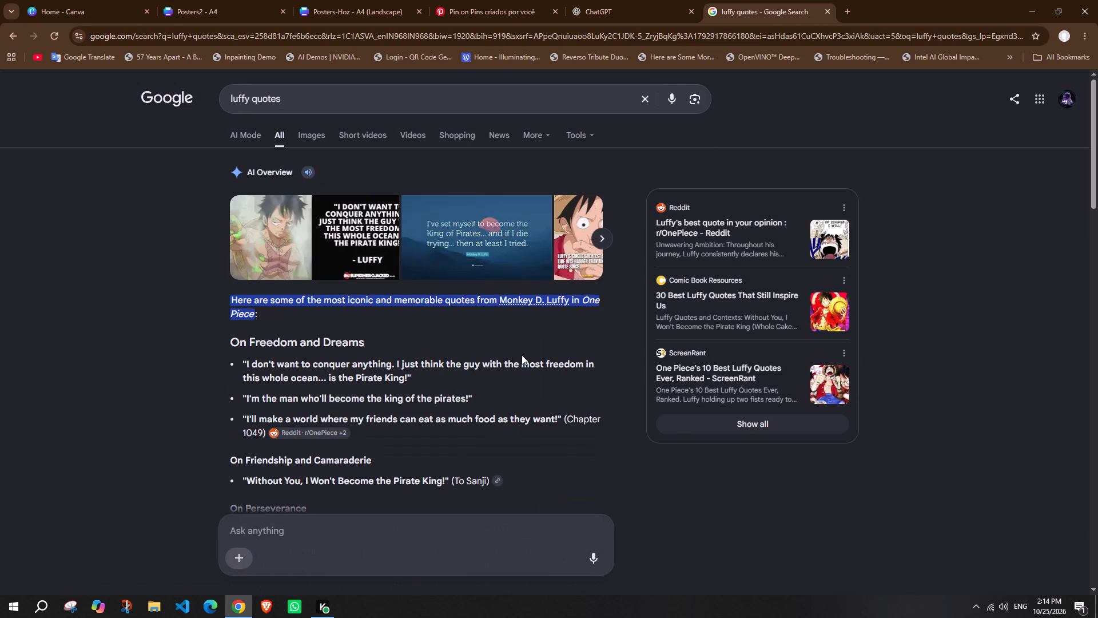
scroll(564, 357, down, 1)
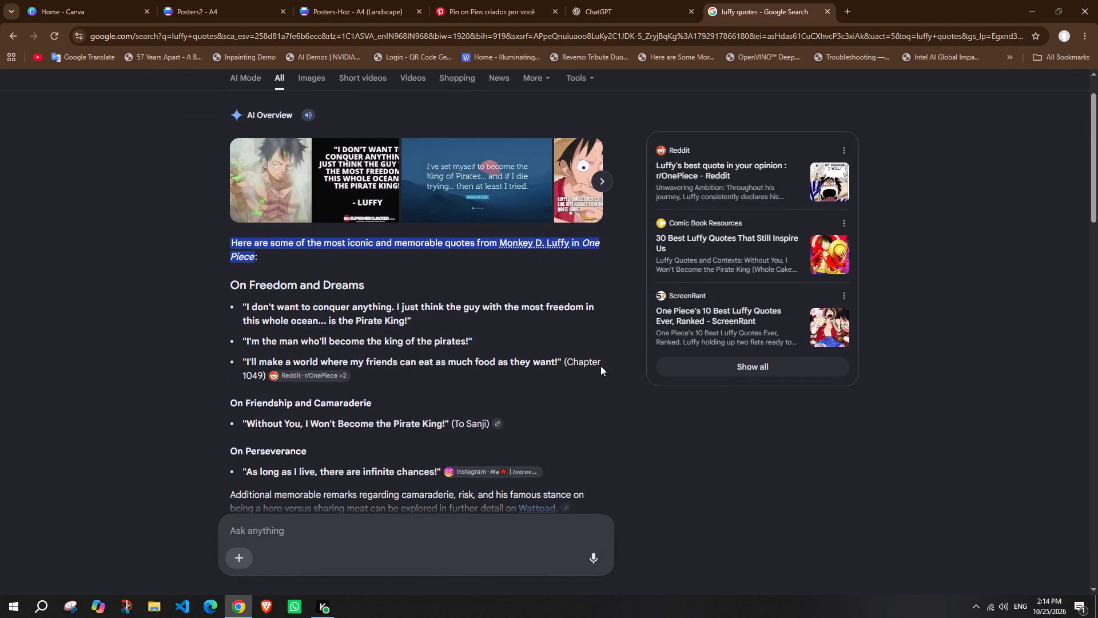
scroll(574, 354, down, 1)
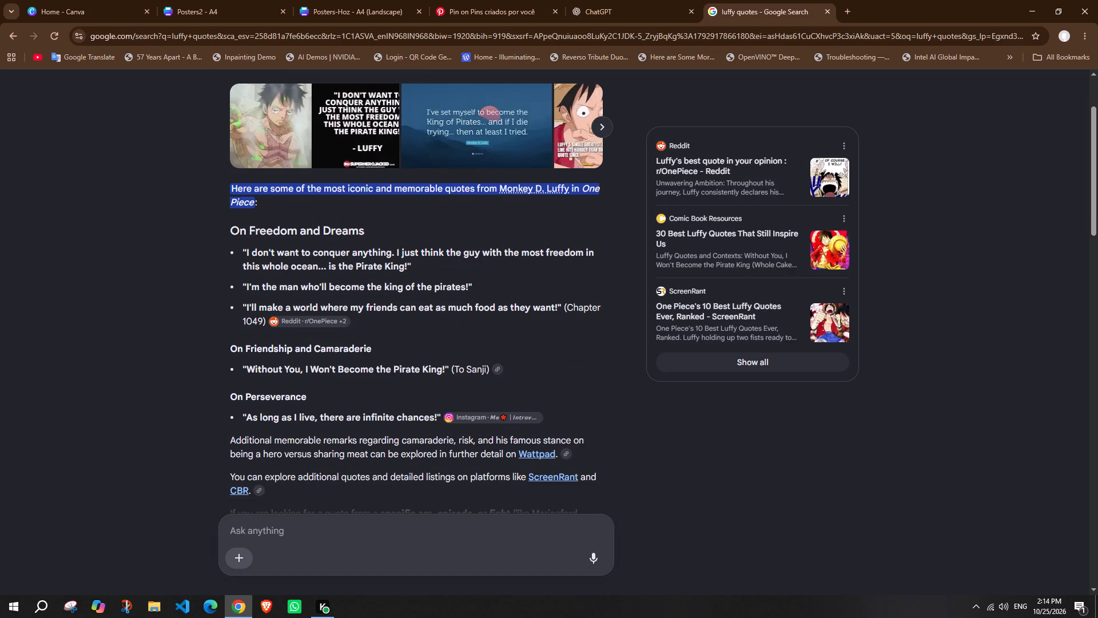
drag(245, 283, 447, 280)
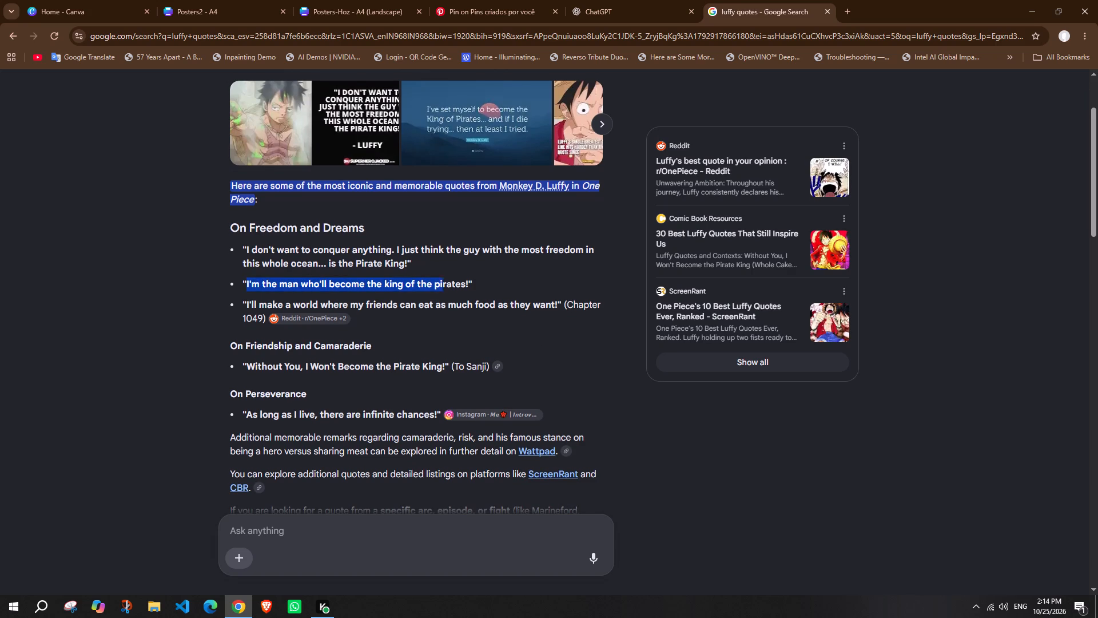
drag(447, 280, 467, 284)
key(ctrl+c)
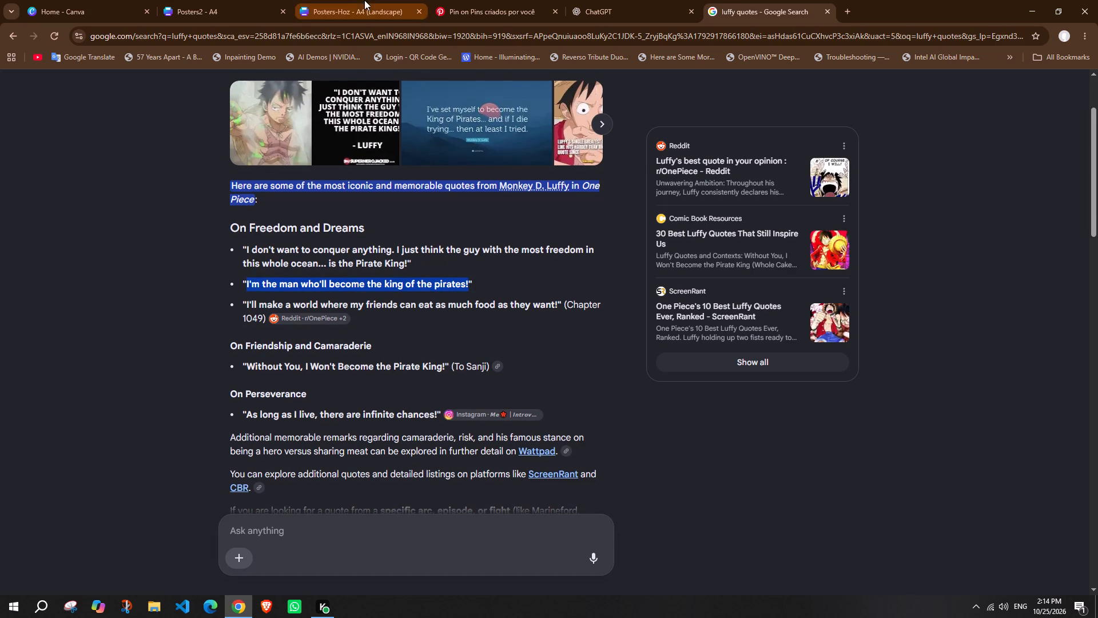
Back in Posters2, crop the empty space above Luffy and trim both sides of the image close to the figure.
click(255, 0)
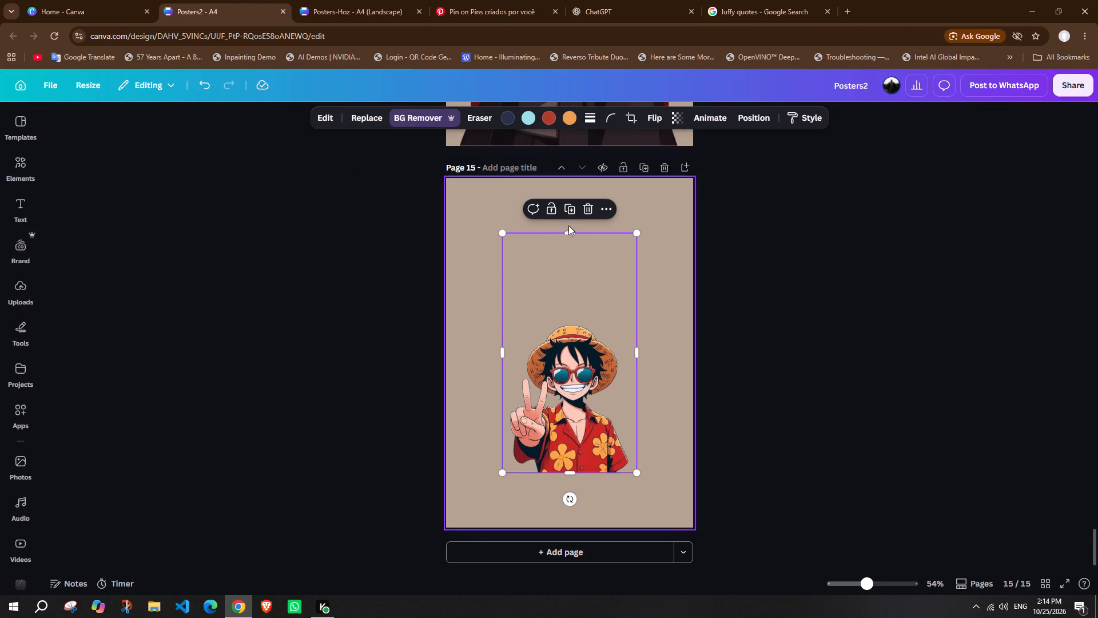
drag(570, 229, 574, 318)
drag(502, 398, 507, 399)
drag(634, 400, 629, 400)
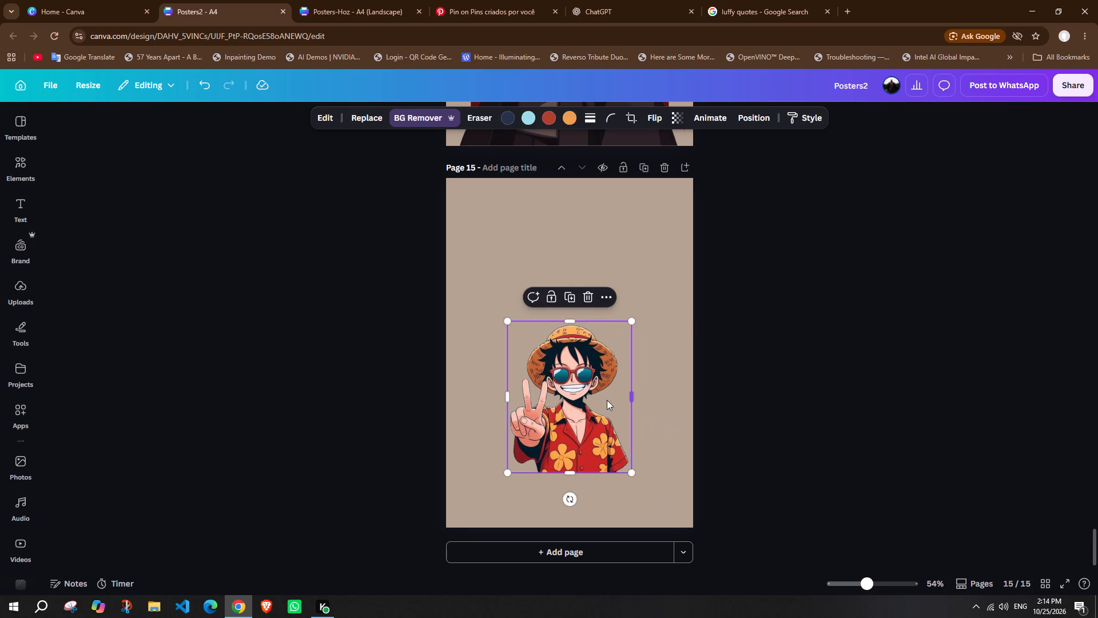
Enlarge the Luffy cutout and place it in the poster's lower-right area, with its base at the page's bottom edge.
drag(591, 400, 584, 454)
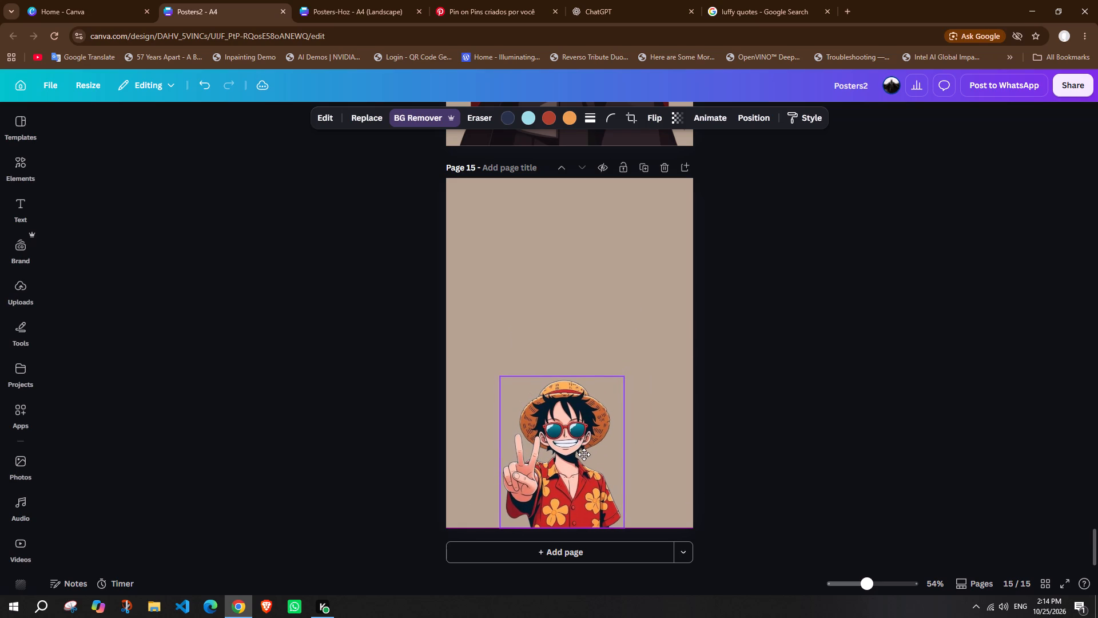
drag(584, 454, 589, 456)
drag(509, 374, 478, 334)
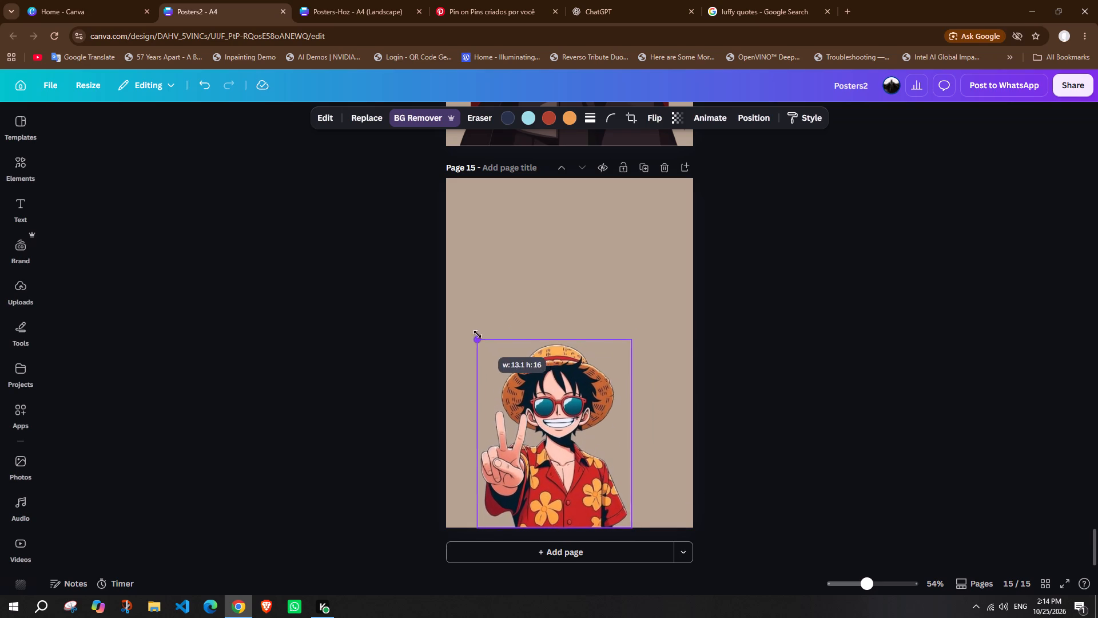
drag(478, 334, 449, 302)
drag(550, 366, 595, 373)
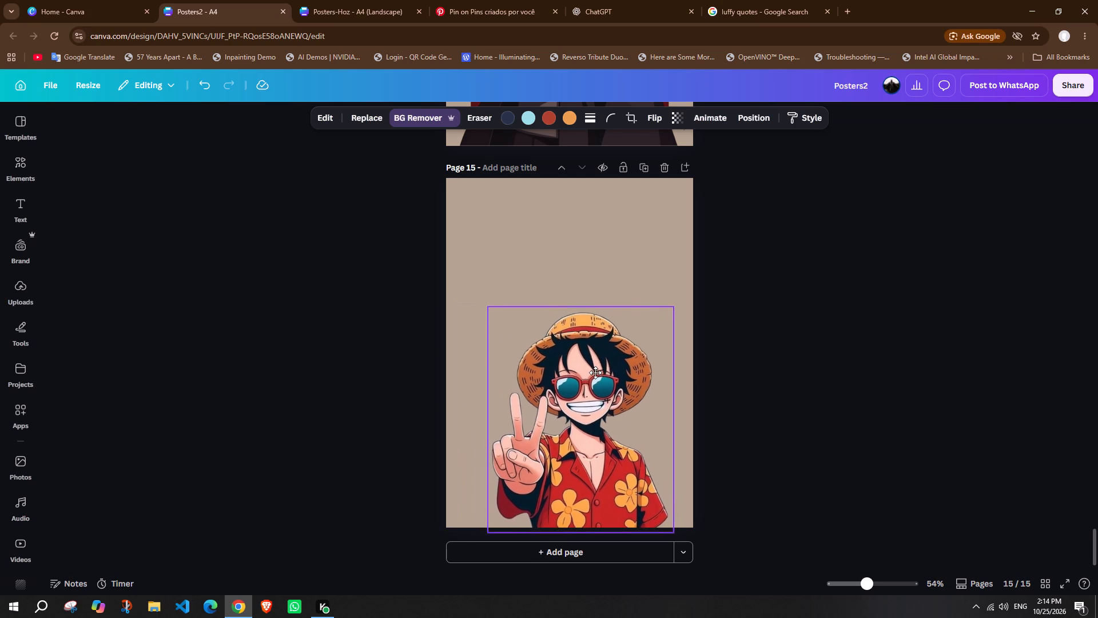
drag(595, 373, 610, 368)
click(787, 344)
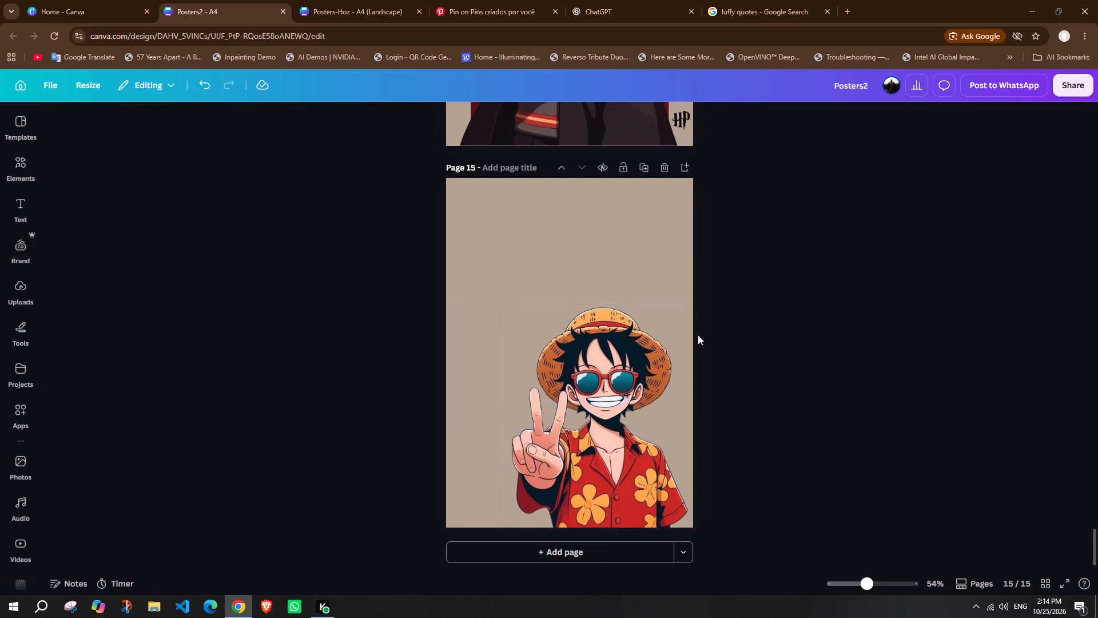
Insert the "Cinema is a matter..." text design above Luffy, ungroup it and replace its heading with the copied pirate king quote.
click(27, 221)
scroll(136, 292, up, 5)
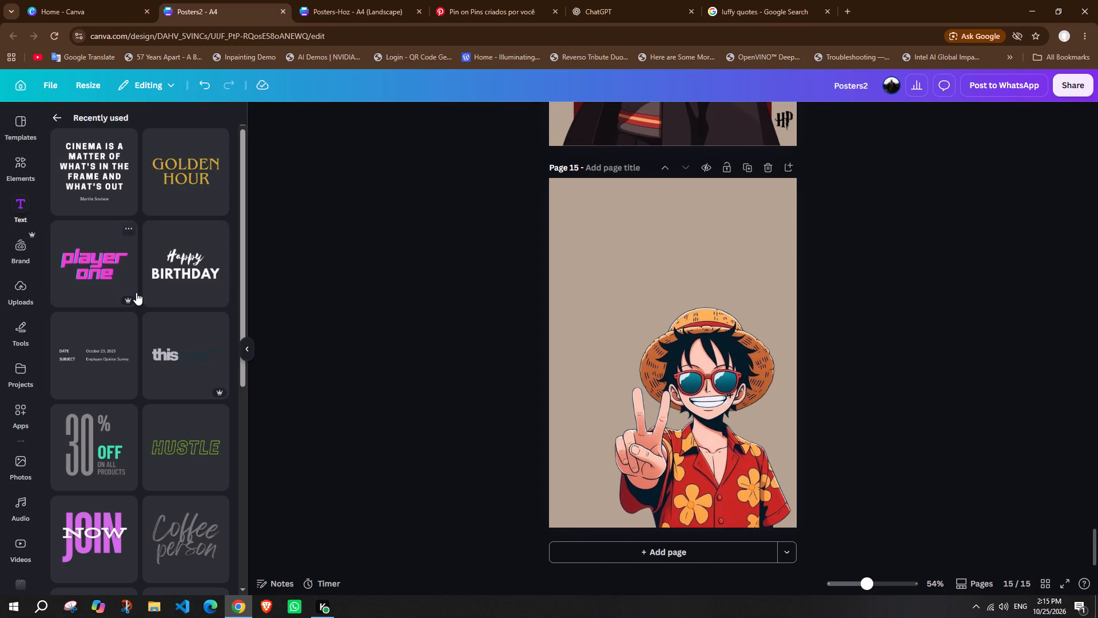
click(78, 189)
drag(655, 326, 627, 229)
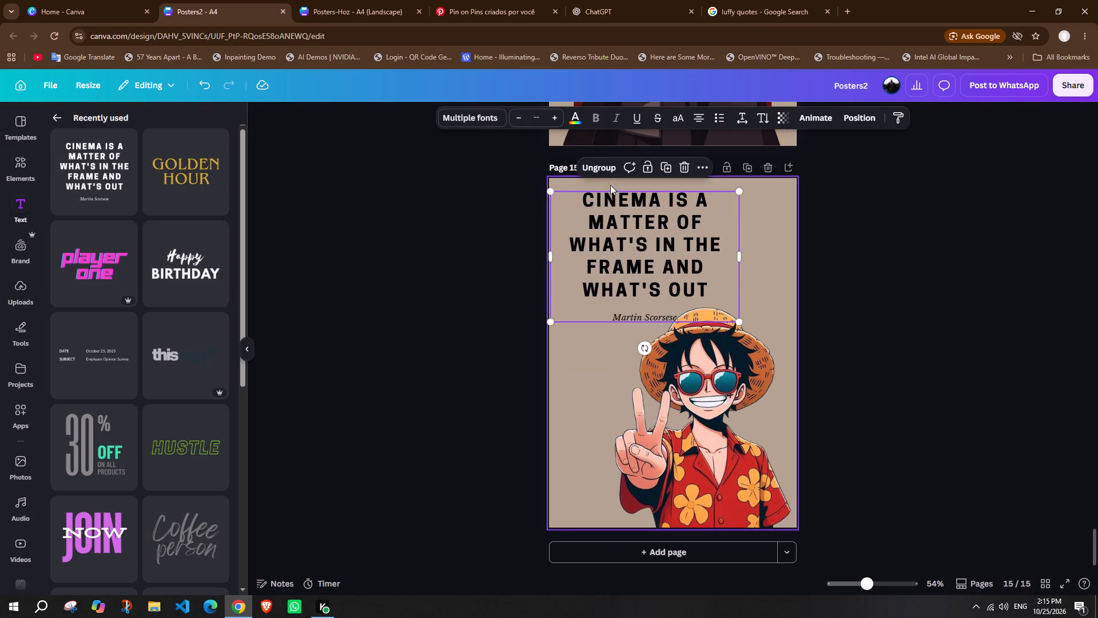
click(603, 173)
click(838, 264)
double_click(689, 240)
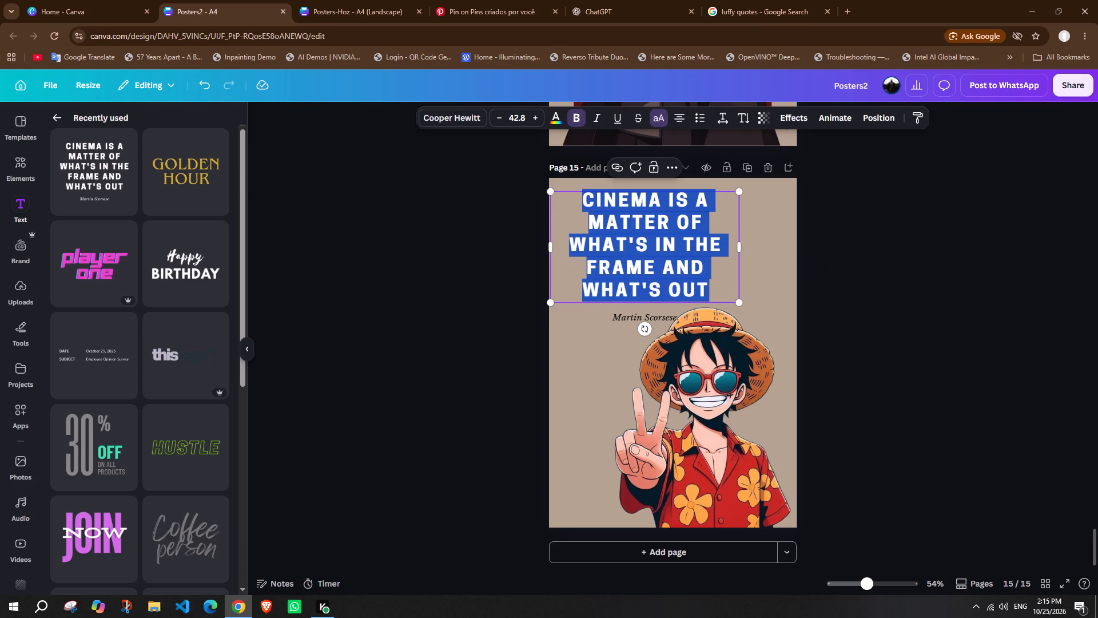
key(ctrl+v)
click(886, 265)
Justify the pirate king quote's text and shift it slightly inward from the page's left edge.
click(731, 240)
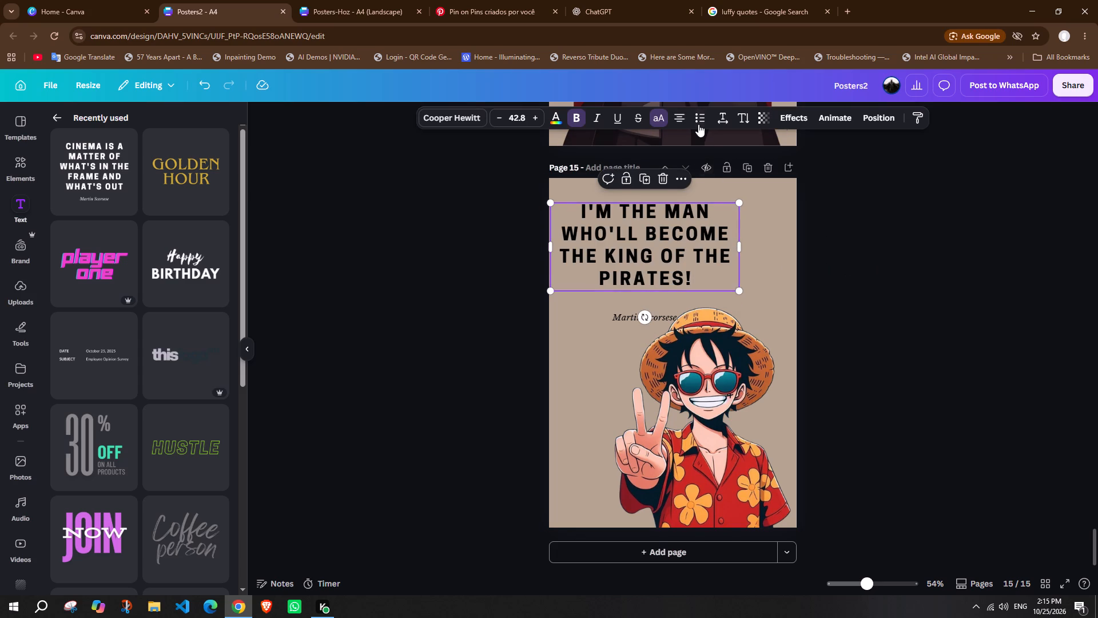
click(698, 124)
double_click(698, 124)
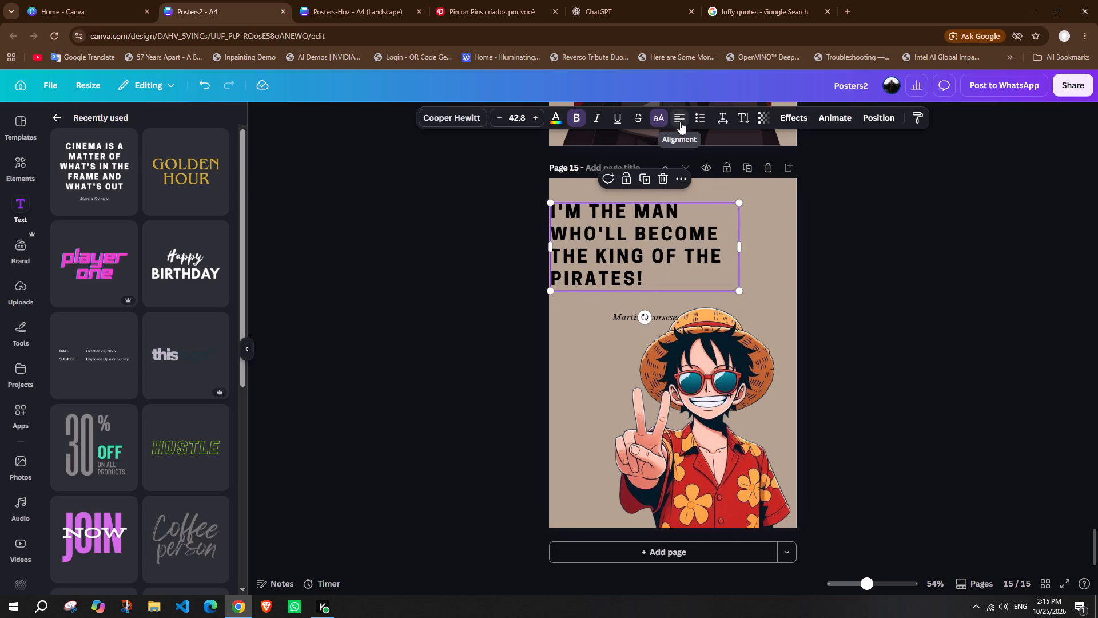
click(854, 208)
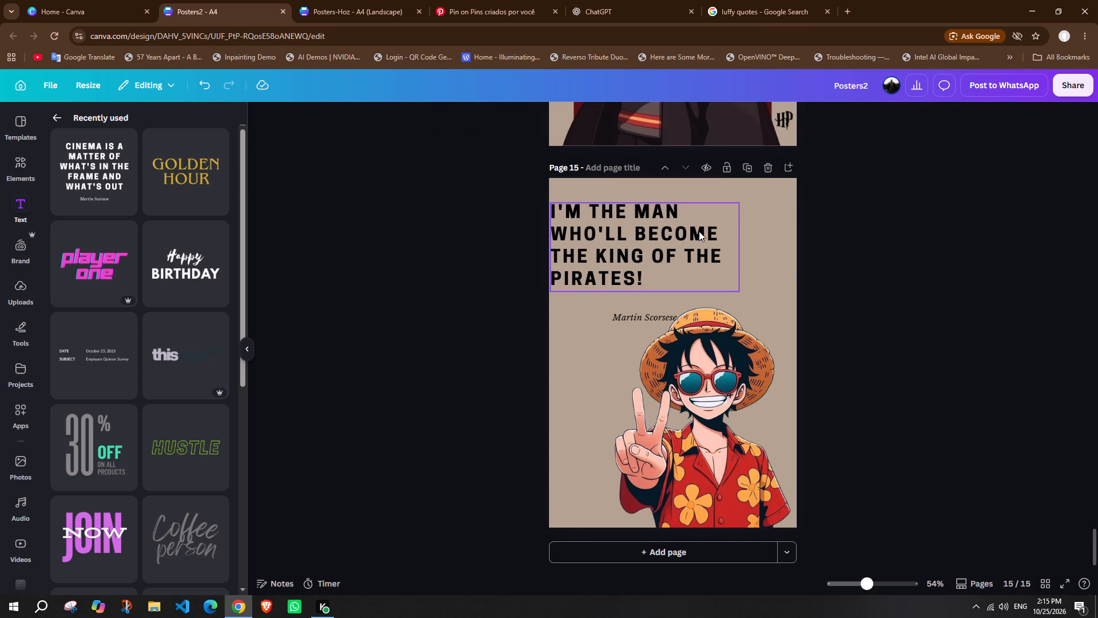
drag(699, 231, 713, 227)
double_click(674, 121)
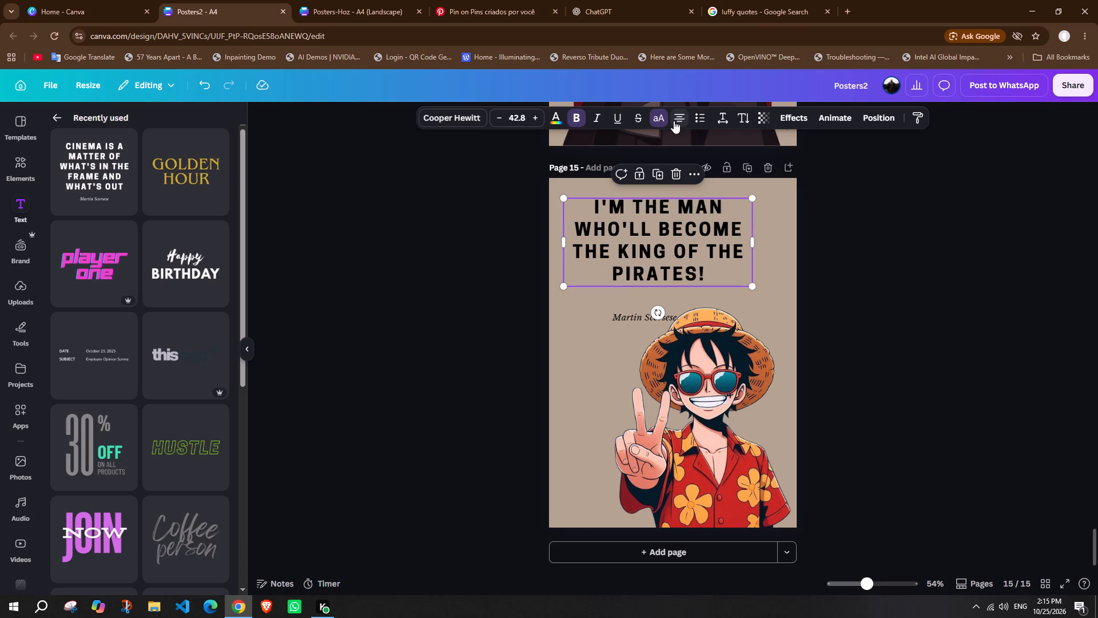
click(674, 121)
click(836, 221)
Widen the quote's text box to about 18.9 so it fits three lines, and position it near the page top with even side margins.
click(731, 228)
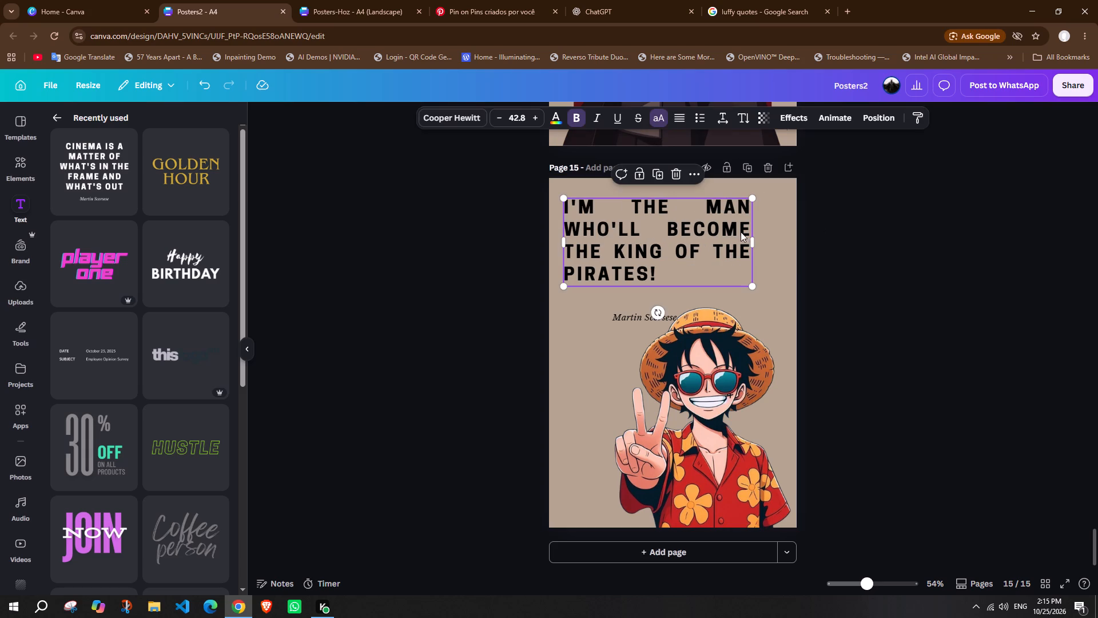
drag(754, 242, 788, 245)
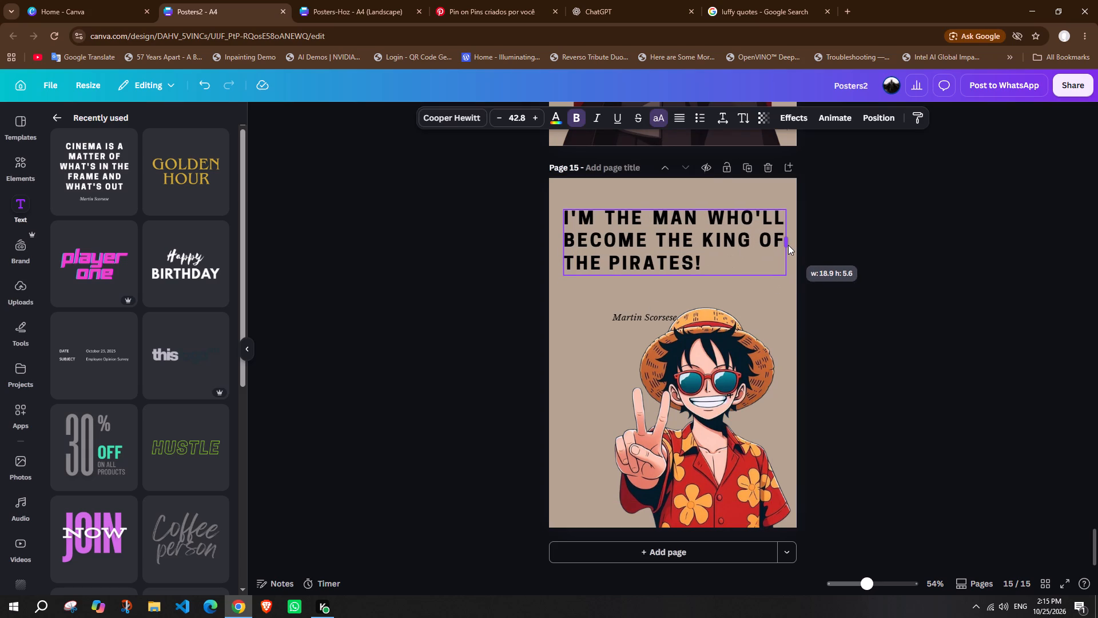
drag(788, 245, 787, 245)
click(829, 236)
drag(726, 236, 723, 227)
click(845, 235)
Replace the "Martin Scorsese" author line with "Monkey D. Luffy" and narrow its text box to fit the name.
drag(649, 318, 647, 290)
click(647, 290)
text(Monkey D. Luffy)
drag(736, 288, 710, 288)
click(846, 284)
click(718, 284)
drag(739, 290, 677, 290)
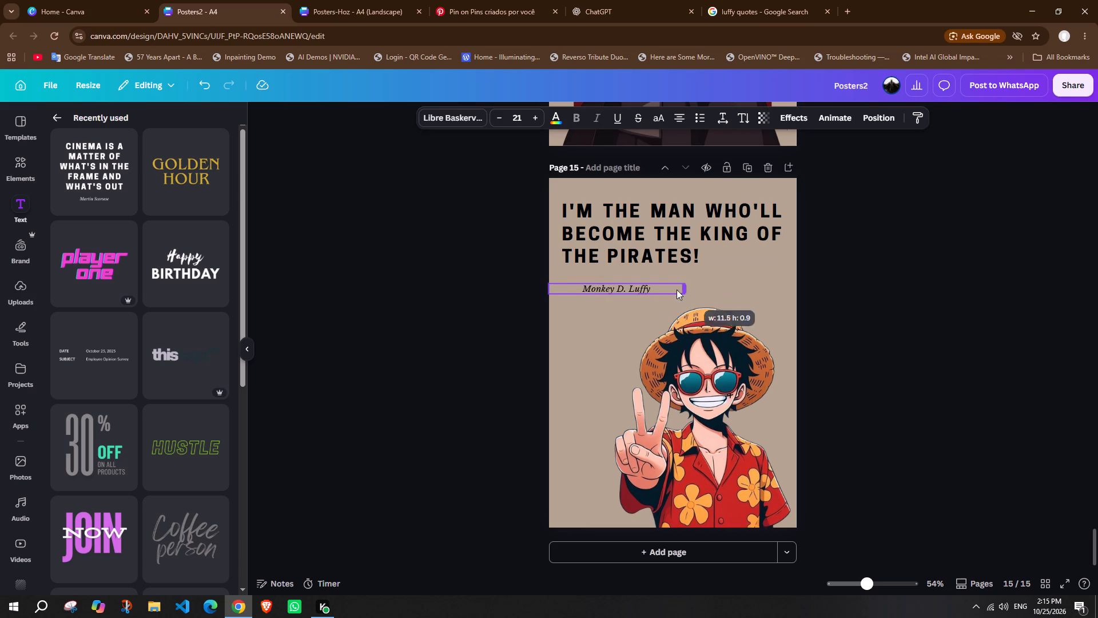
drag(677, 290, 624, 286)
click(857, 271)
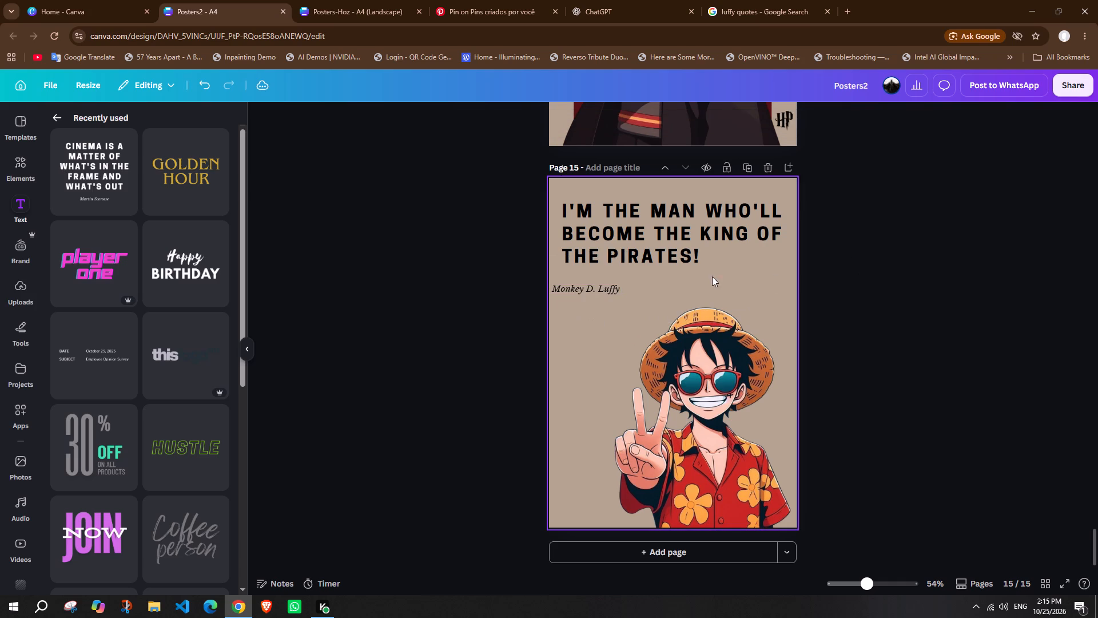
Place the "Monkey D. Luffy" line just below the quote, towards the right side of the page.
drag(602, 288, 689, 288)
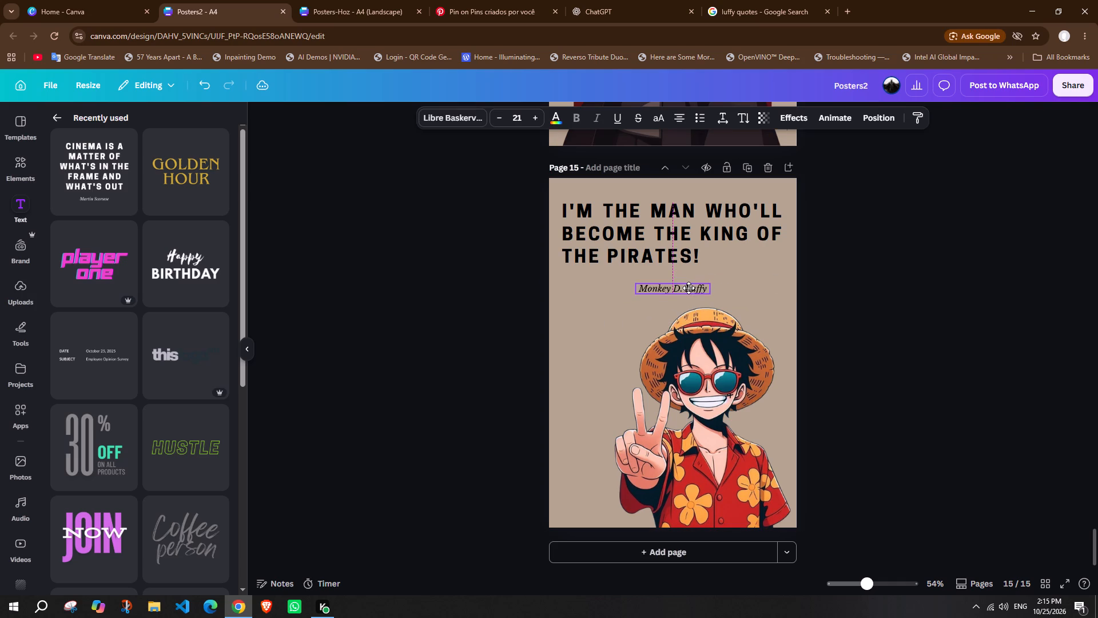
drag(689, 288, 688, 288)
click(814, 253)
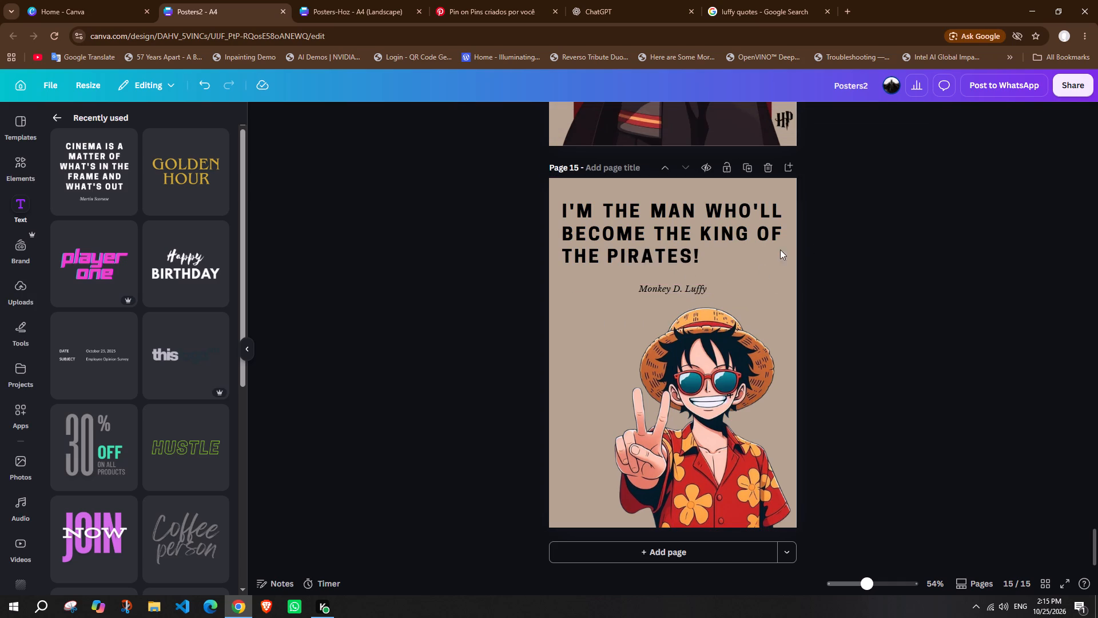
click(679, 216)
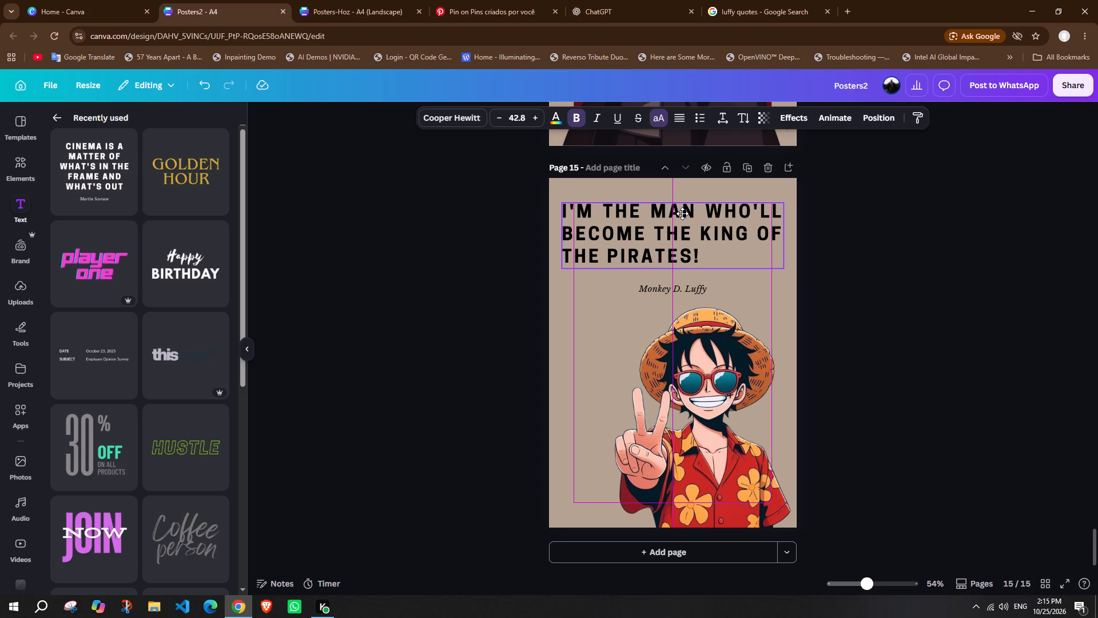
click(925, 262)
drag(694, 285, 747, 275)
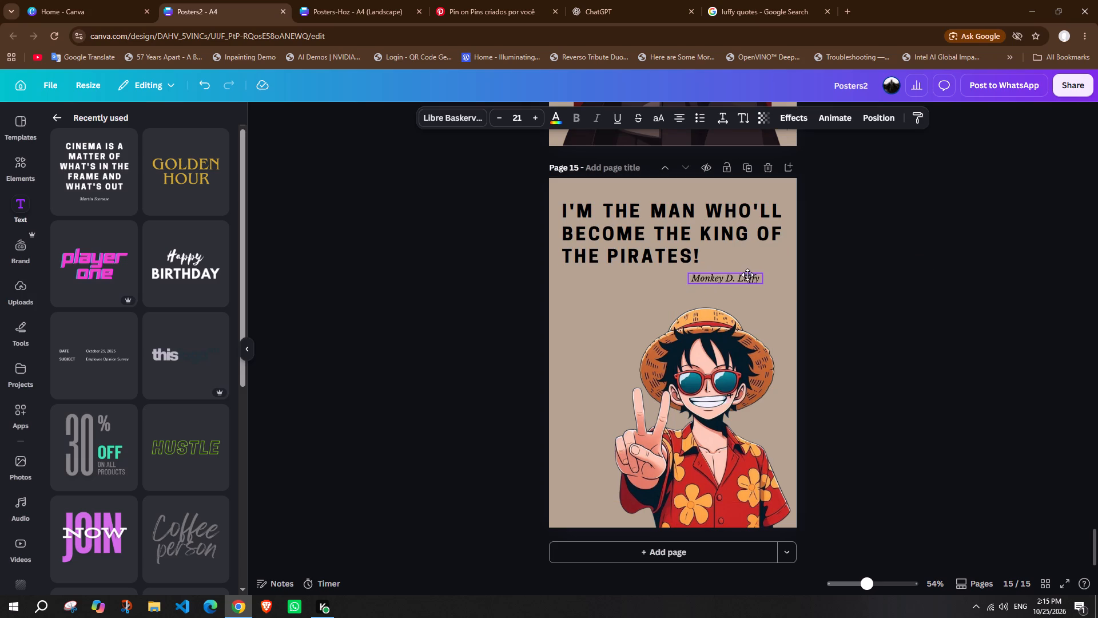
drag(747, 275, 755, 276)
click(899, 276)
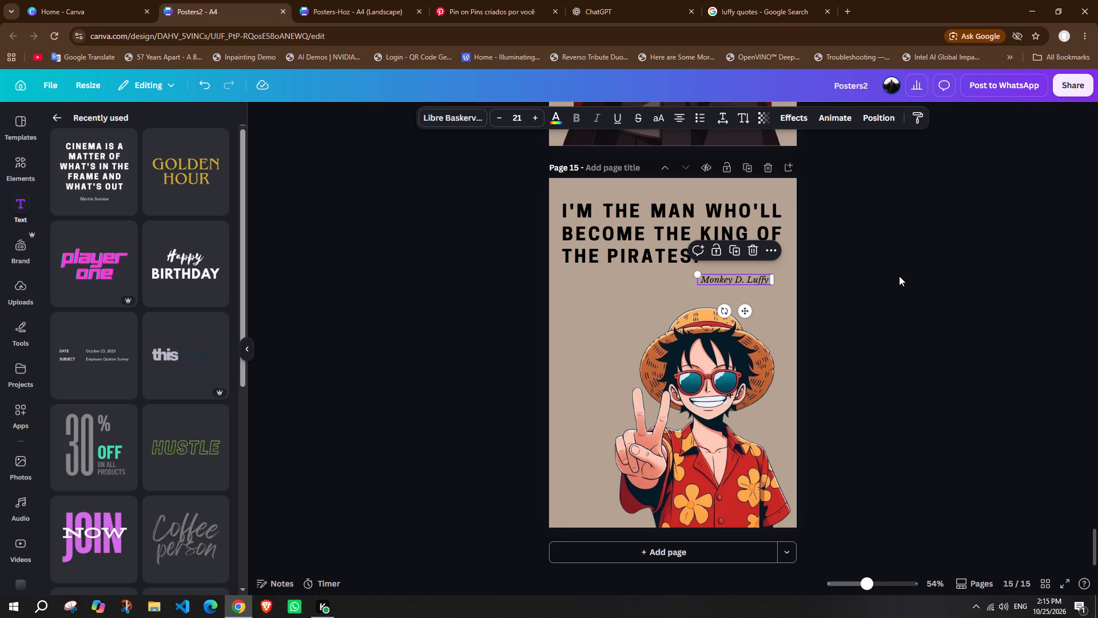
Examine the full range of image filters for the Luffy cutout, from Cool and Vivid to Duotone.
click(706, 370)
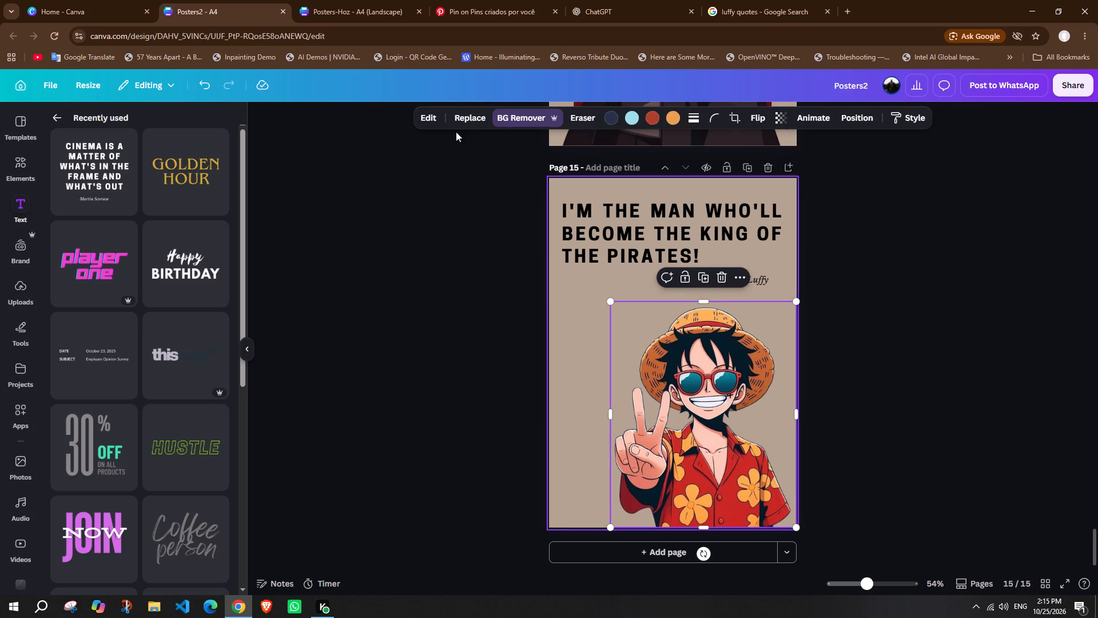
click(437, 118)
scroll(147, 335, down, 1)
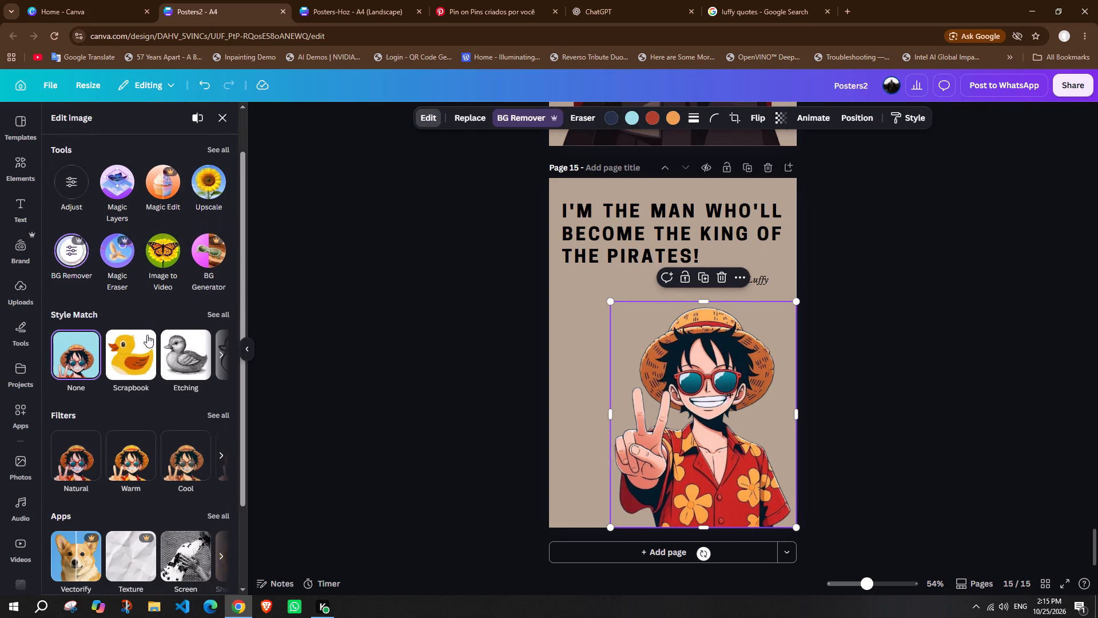
click(216, 411)
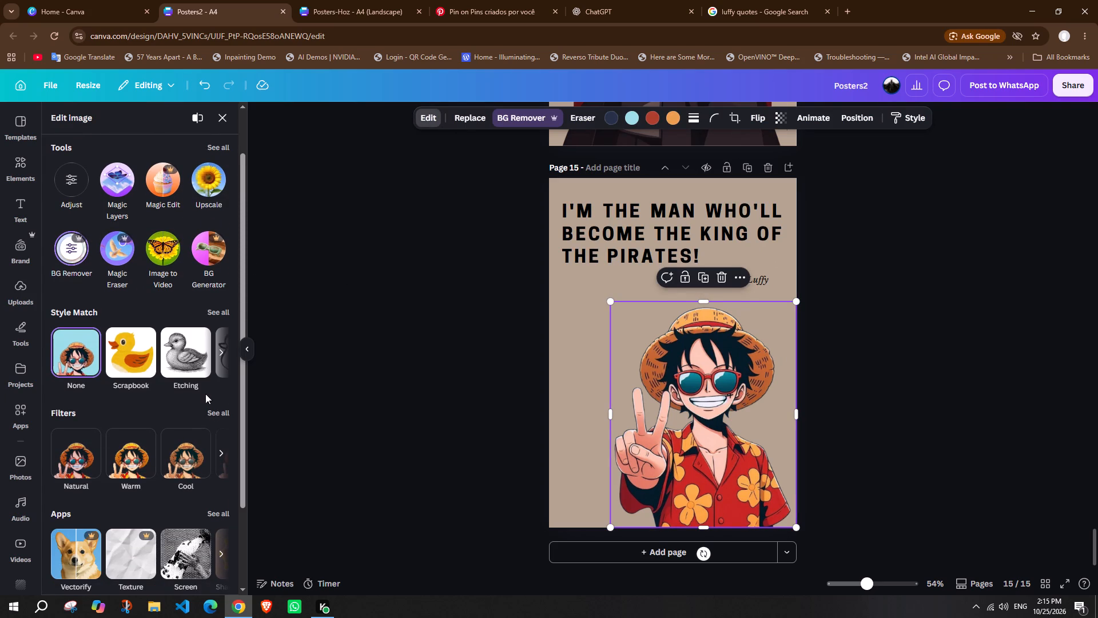
scroll(189, 383, down, 1)
scroll(137, 264, down, 4)
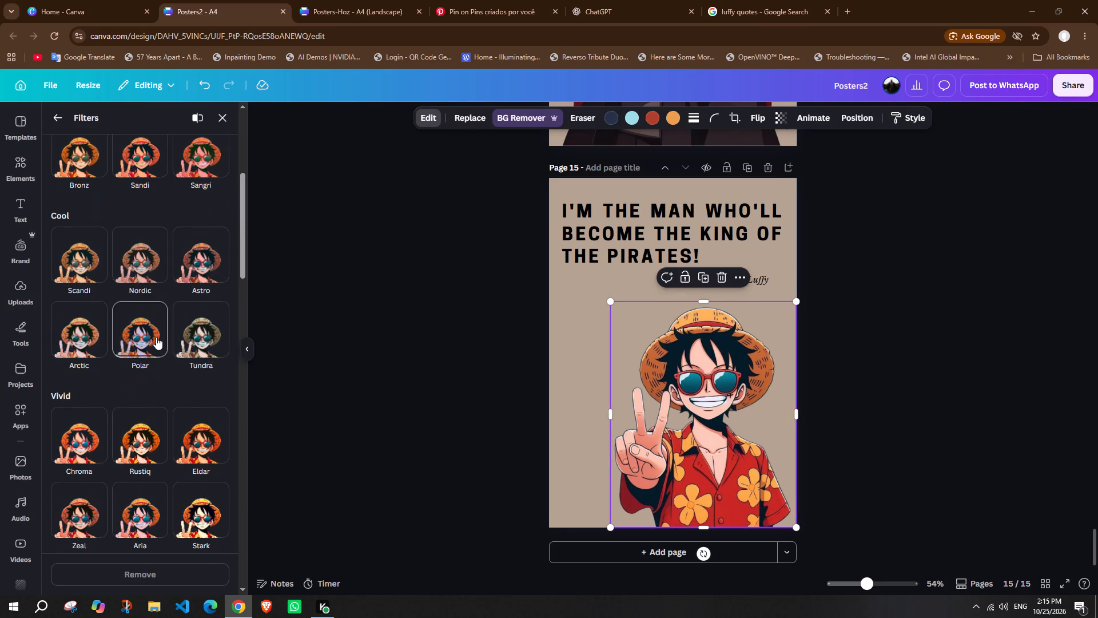
scroll(156, 337, down, 11)
scroll(156, 337, down, 14)
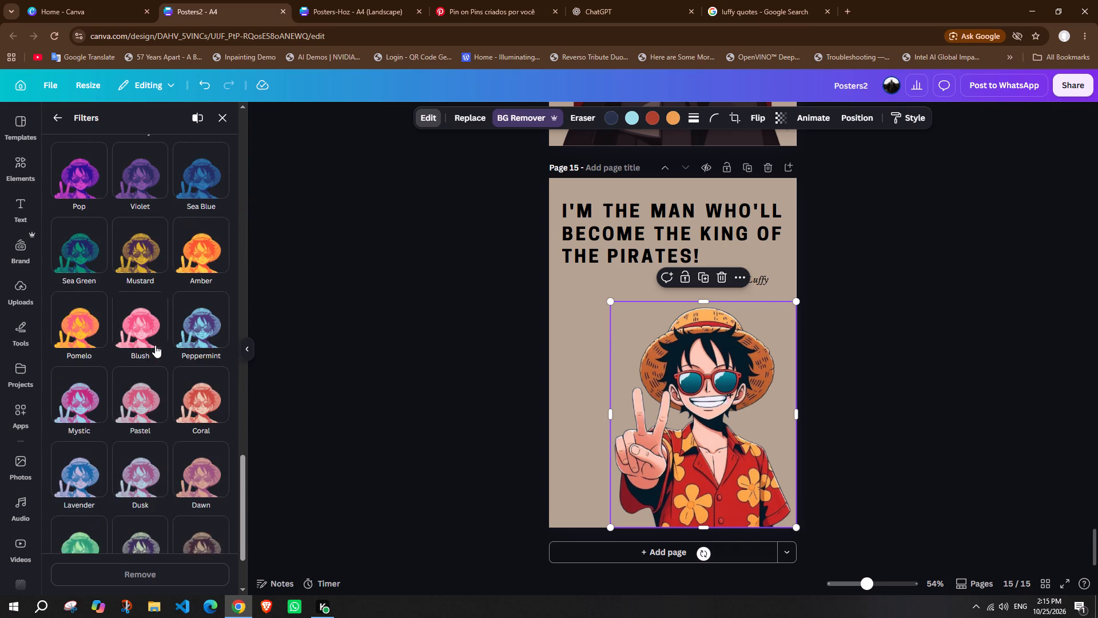
scroll(155, 345, down, 9)
scroll(159, 381, up, 7)
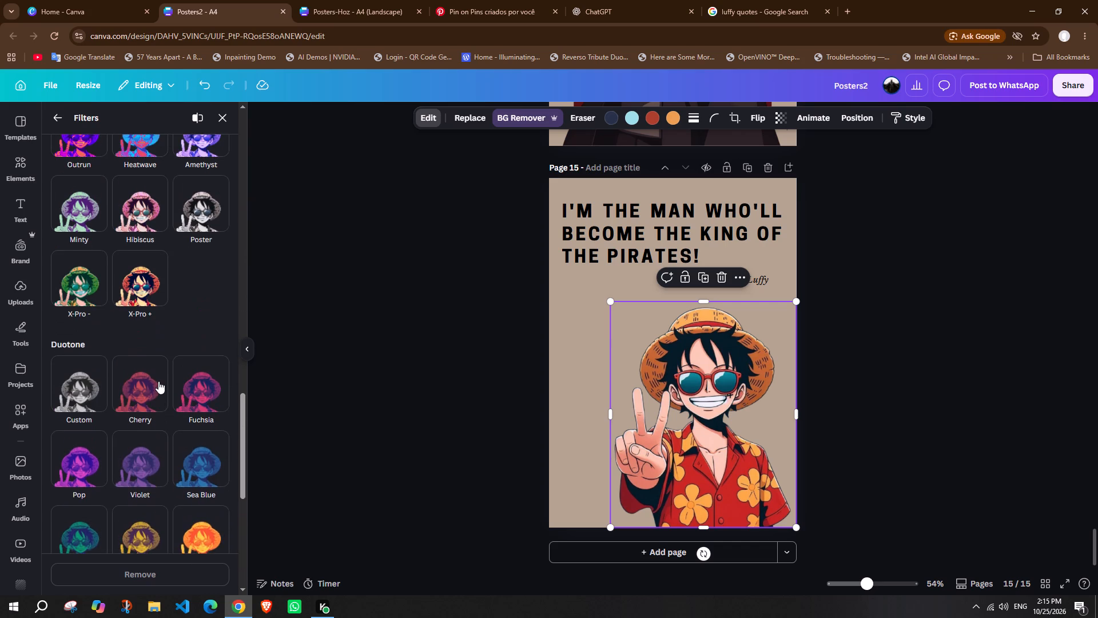
scroll(158, 381, up, 1)
Try several photo colours on page 15's background and set it to the light cream swatch.
click(566, 301)
click(667, 111)
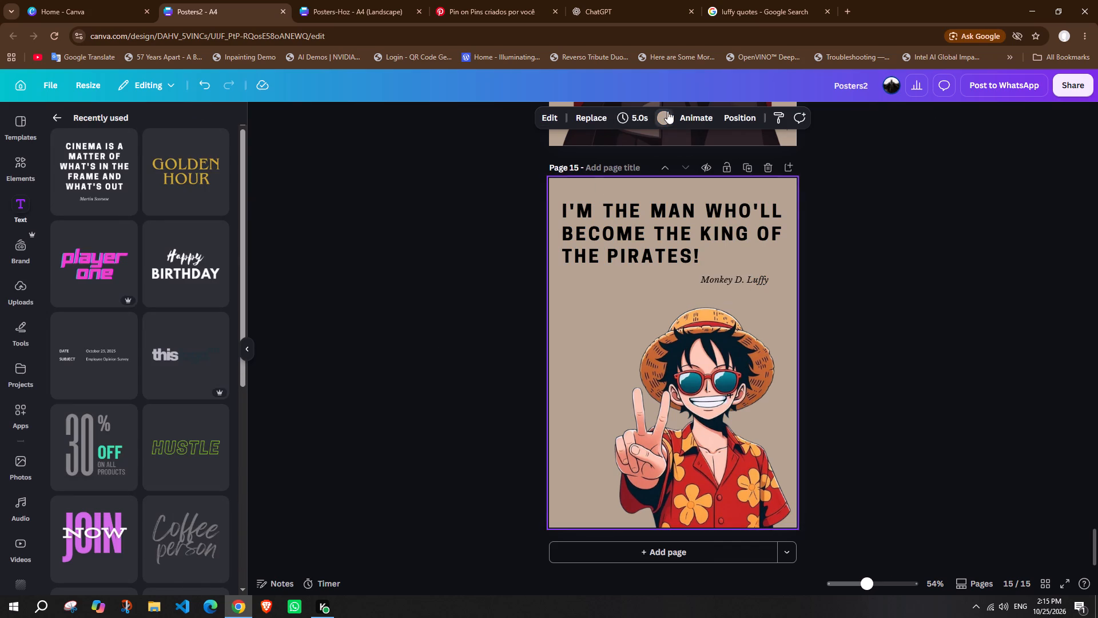
click(107, 465)
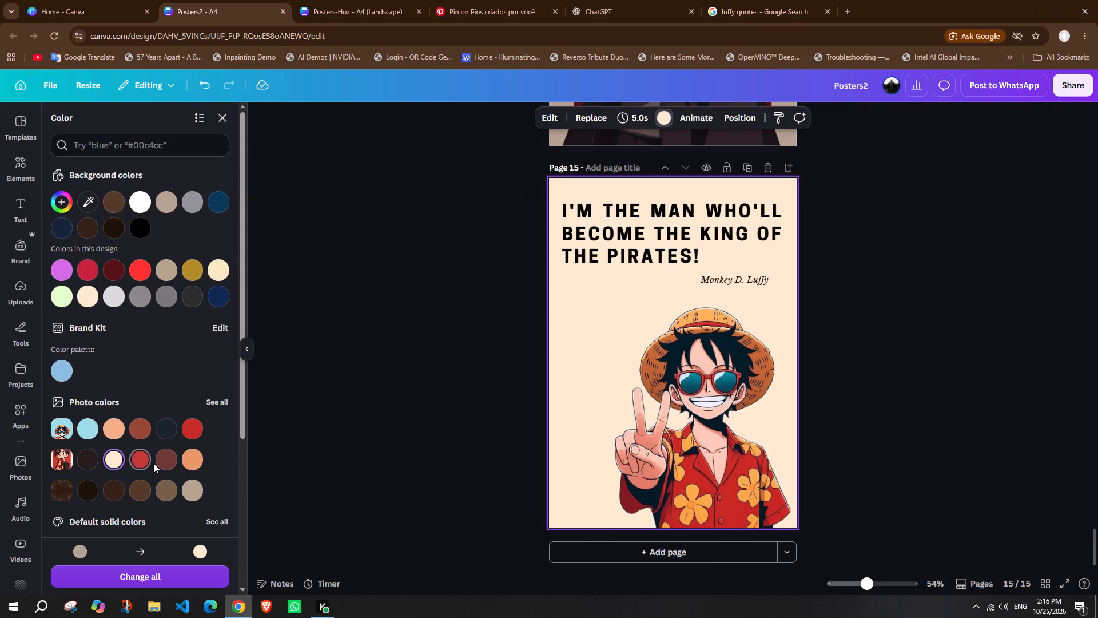
click(190, 429)
click(165, 425)
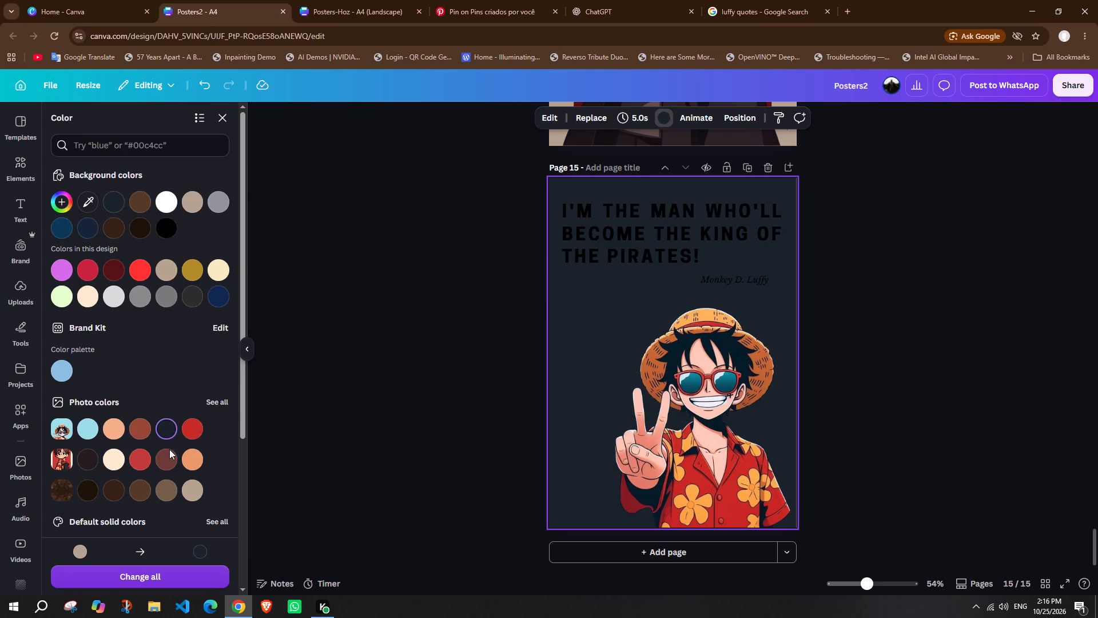
click(169, 458)
click(117, 461)
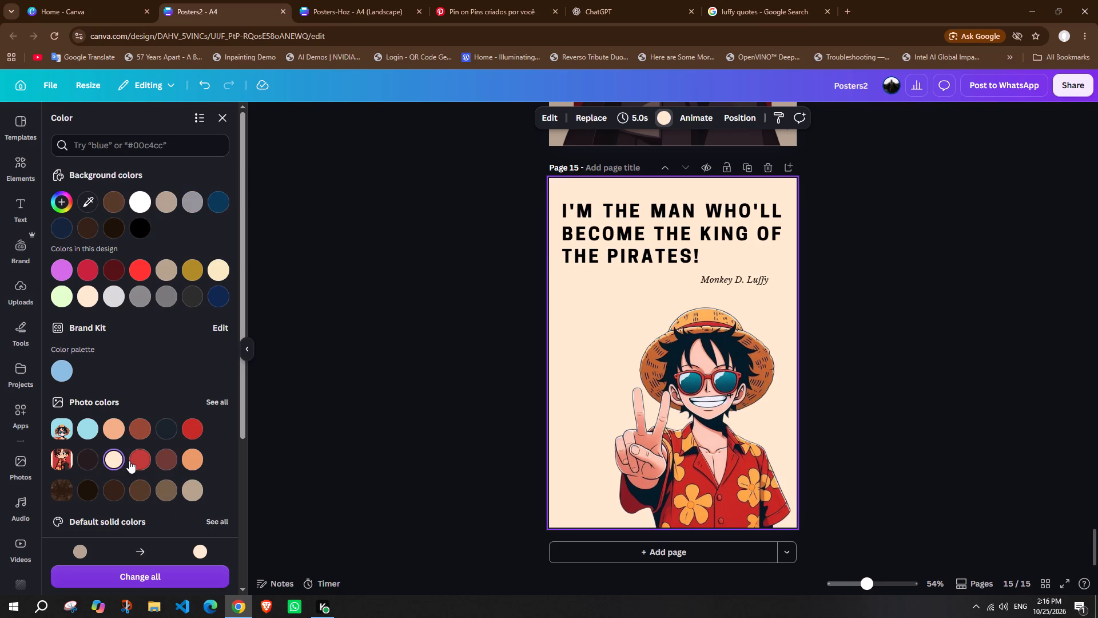
click(895, 365)
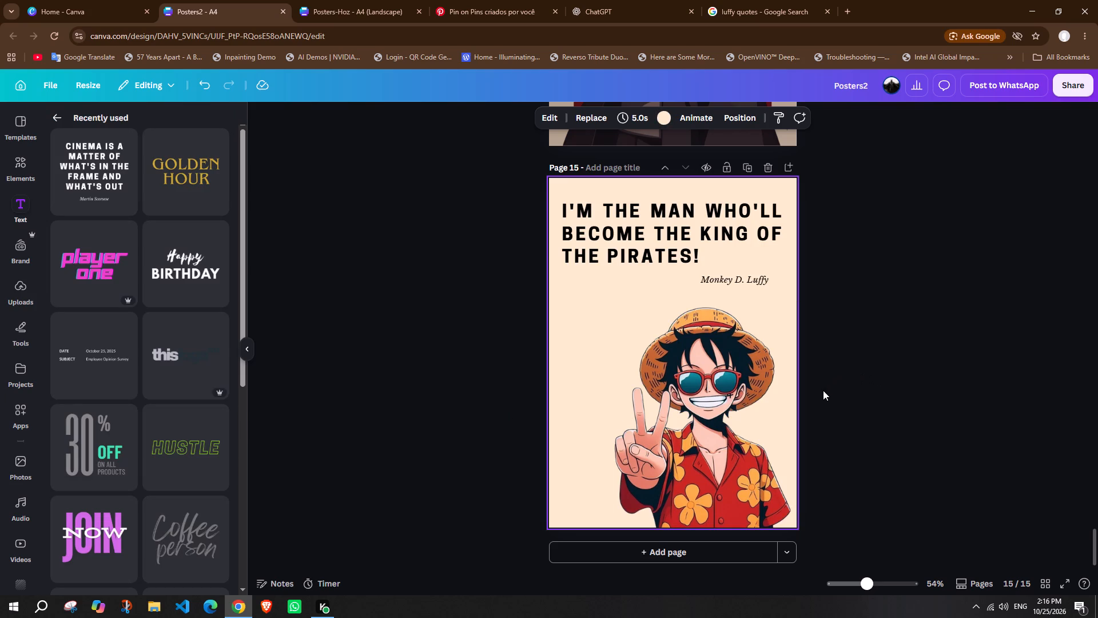
click(734, 243)
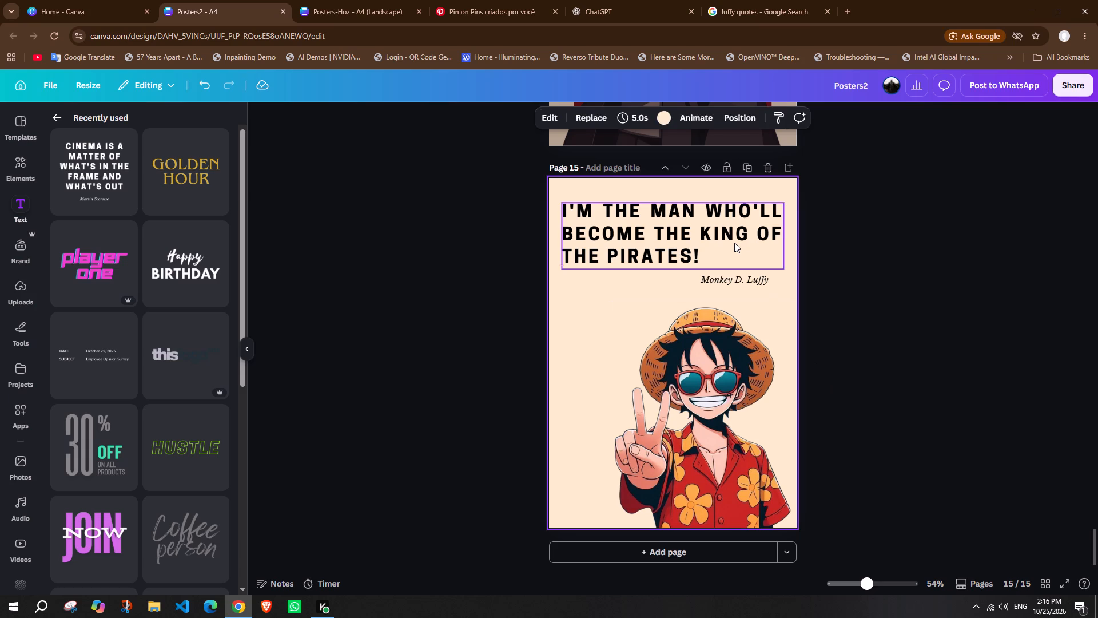
click(897, 265)
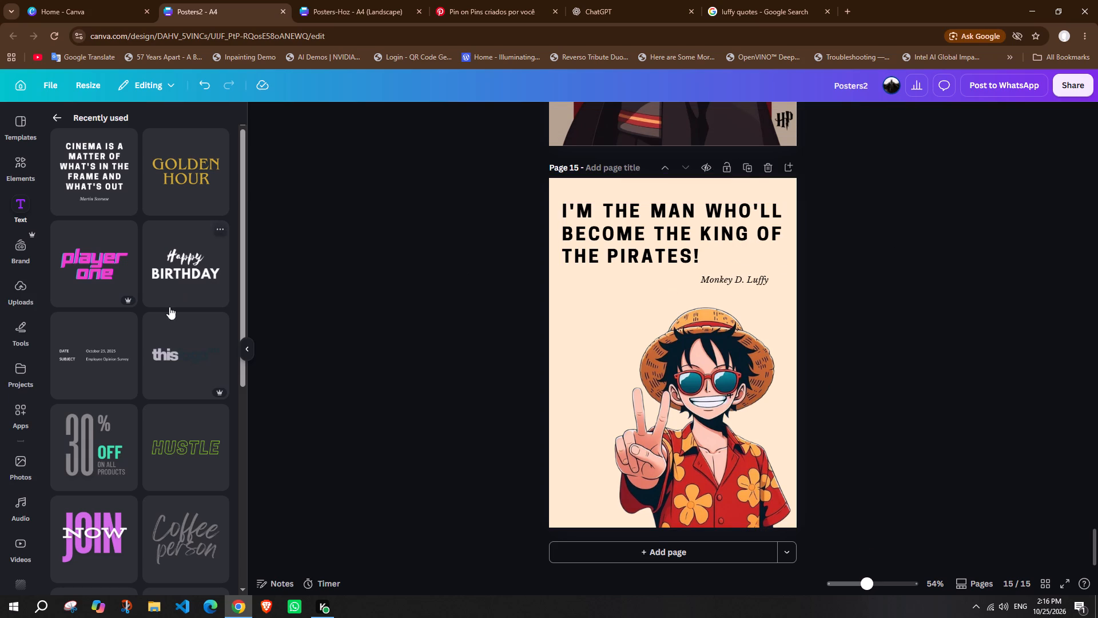
Insert the "Happy Birthday" text design below the quote, ungroup it and delete its "Happy" line.
click(169, 274)
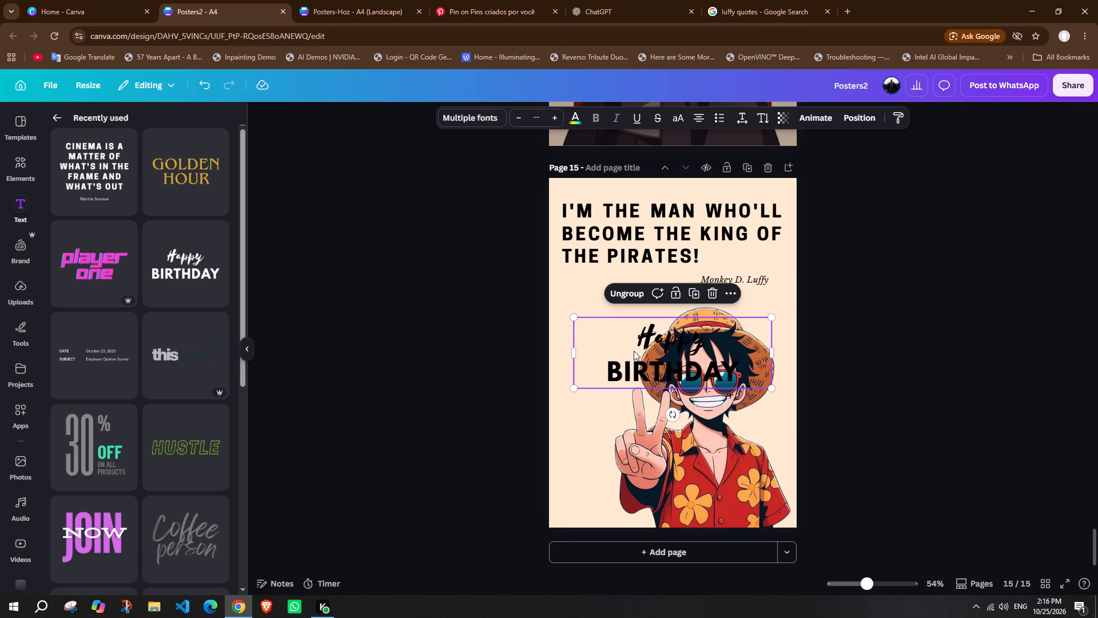
drag(634, 351, 612, 329)
click(596, 275)
click(795, 274)
click(687, 304)
click(674, 273)
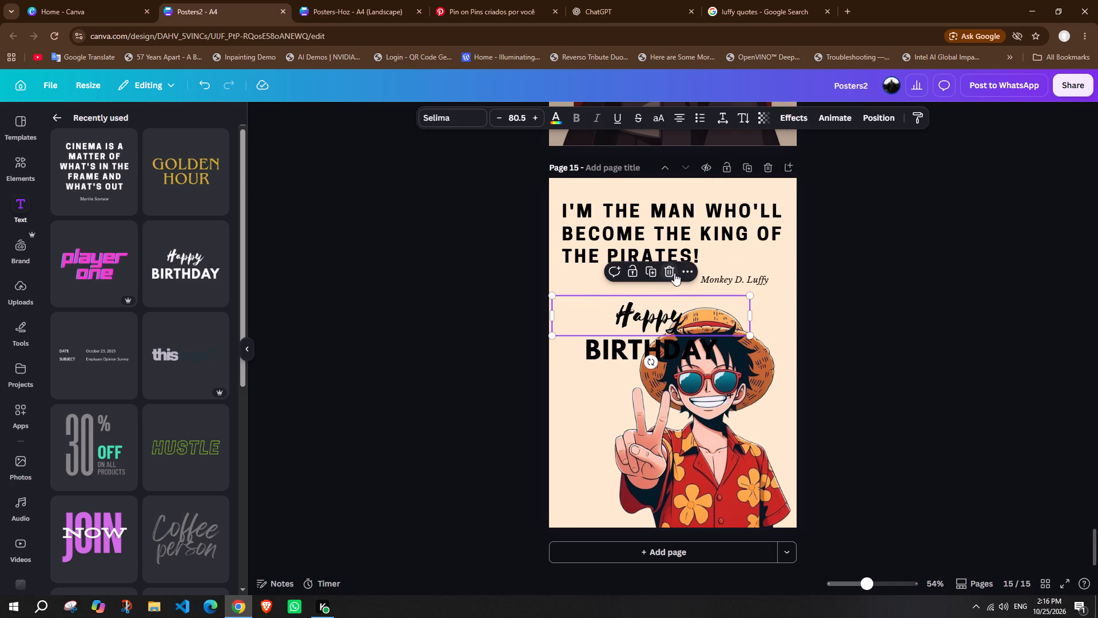
click(673, 241)
Replace "BIRTHDAY" with the copied pirate king quote and widen its text box to match the existing quote's side margins.
double_click(623, 363)
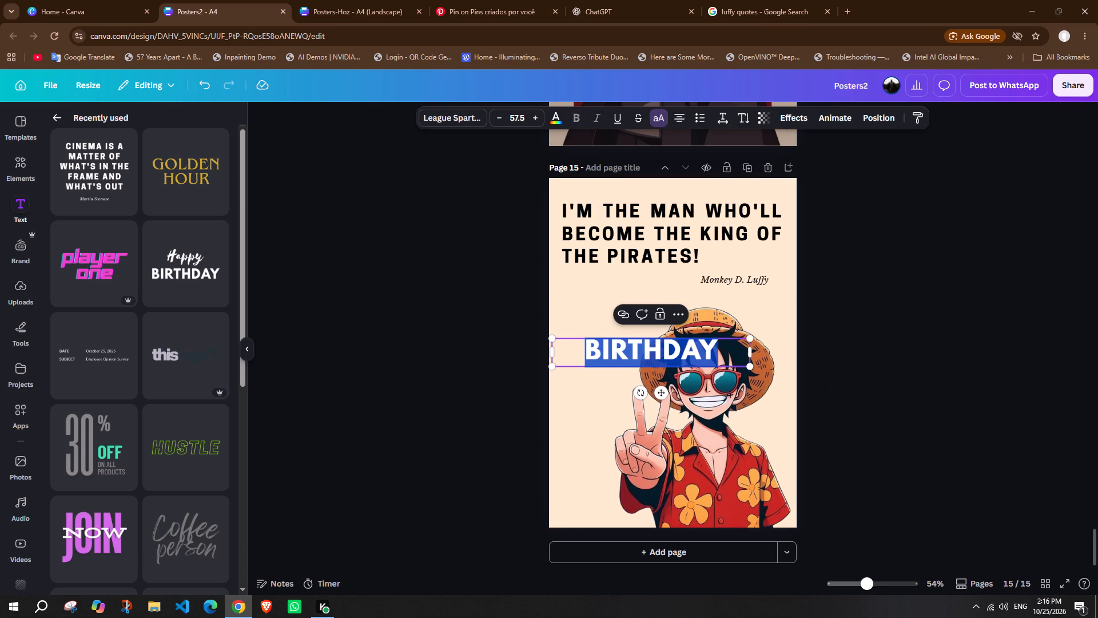
key(ctrl+v)
click(860, 365)
click(695, 356)
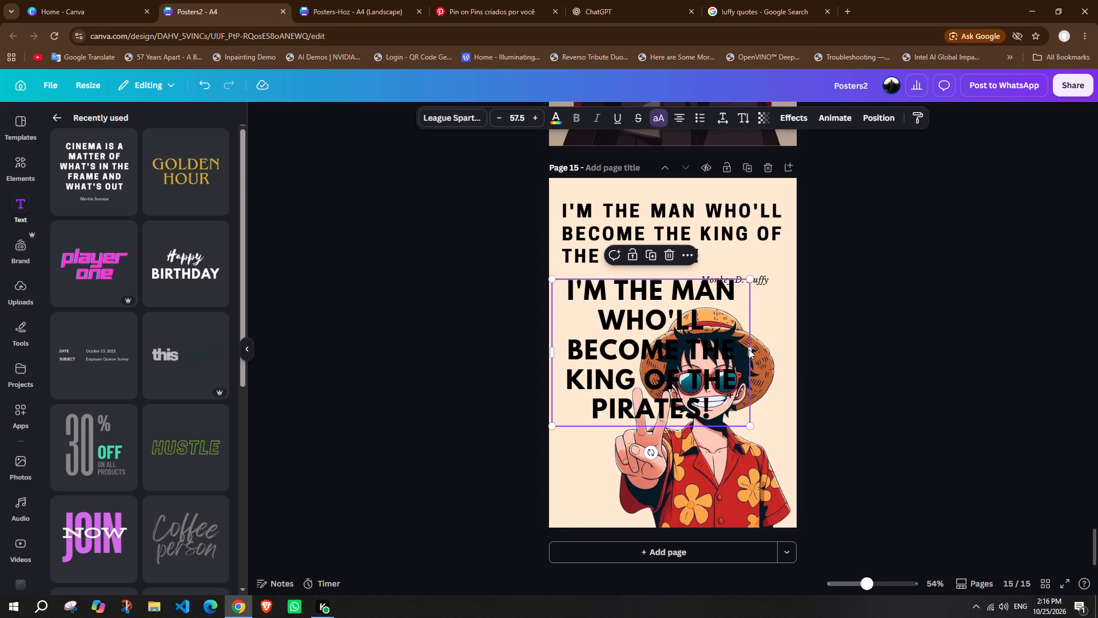
drag(750, 350, 785, 352)
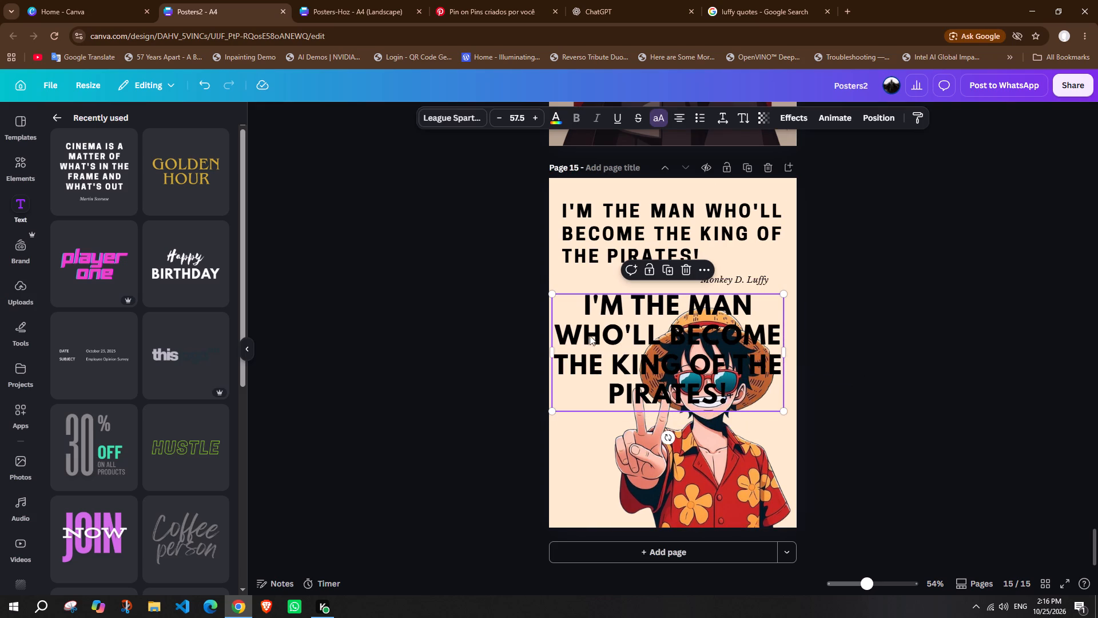
drag(551, 350, 561, 351)
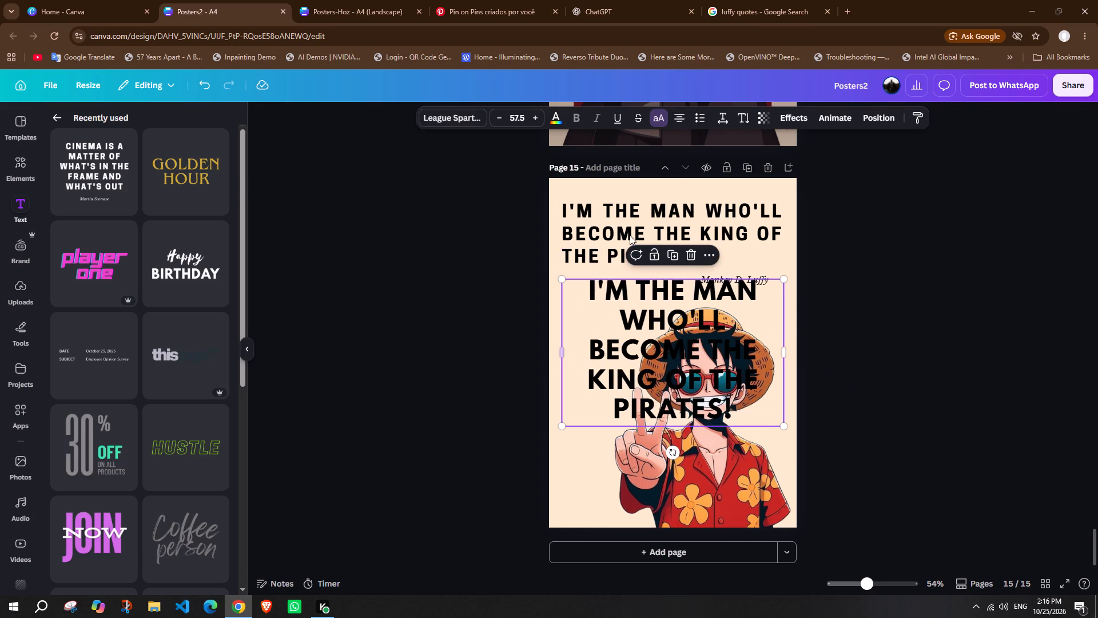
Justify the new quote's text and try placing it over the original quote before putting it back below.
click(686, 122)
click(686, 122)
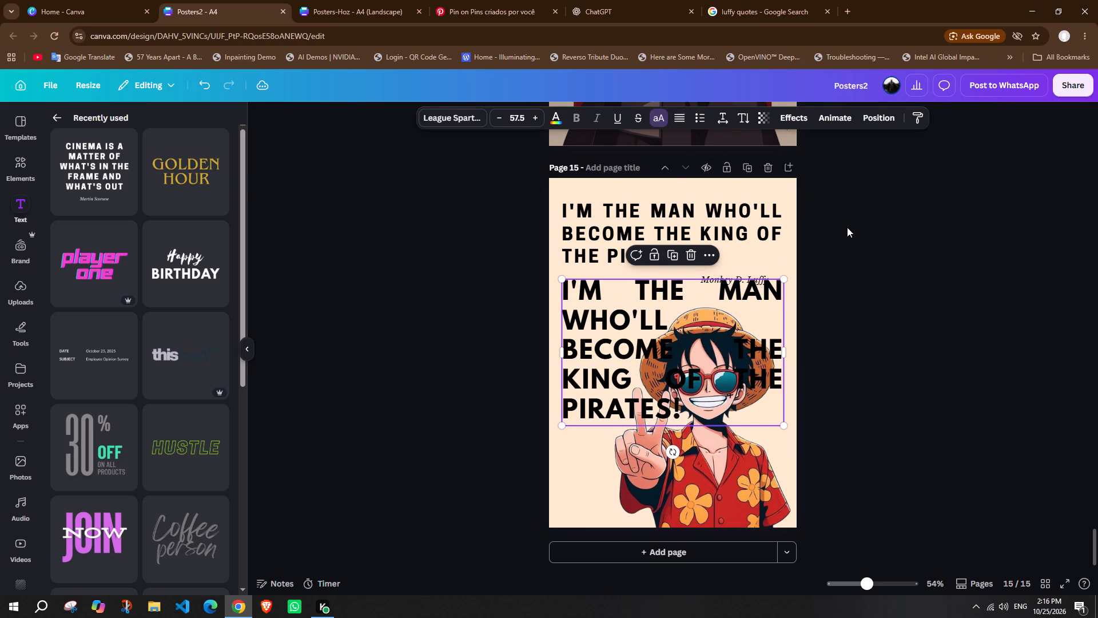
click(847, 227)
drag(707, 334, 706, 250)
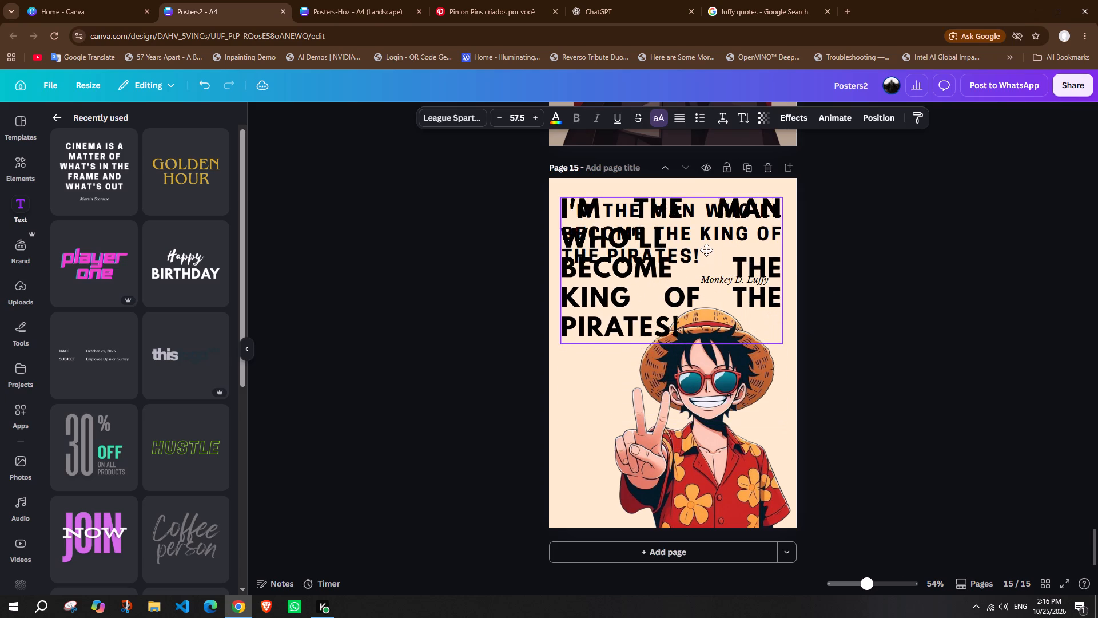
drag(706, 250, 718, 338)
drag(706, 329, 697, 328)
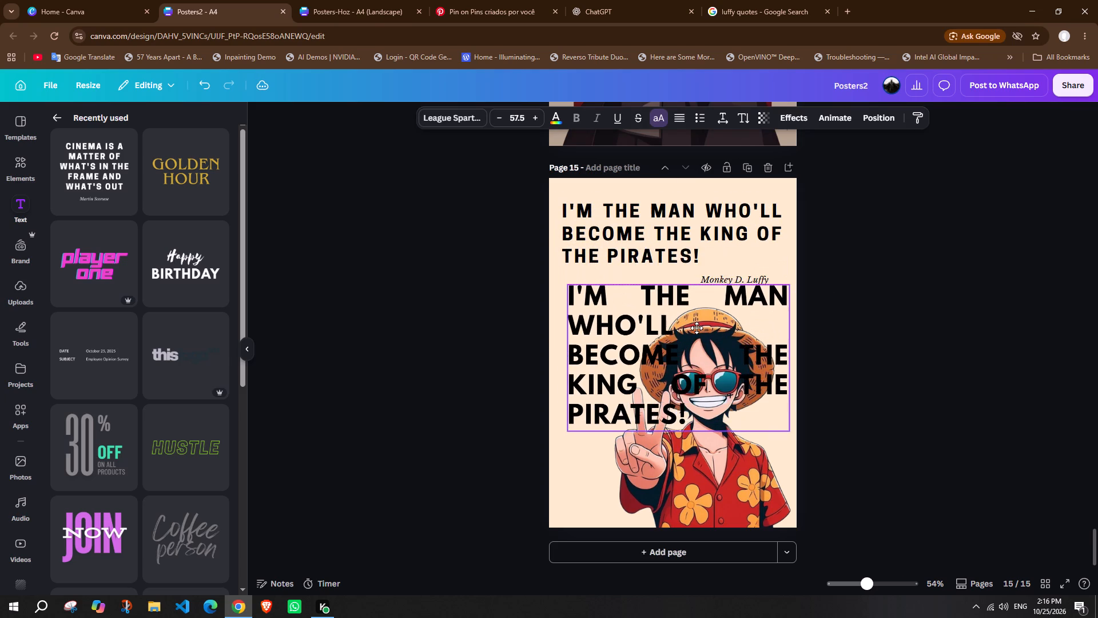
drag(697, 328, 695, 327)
Delete the original quote and move the new bold quote up into its place above Luffy.
click(713, 215)
click(690, 183)
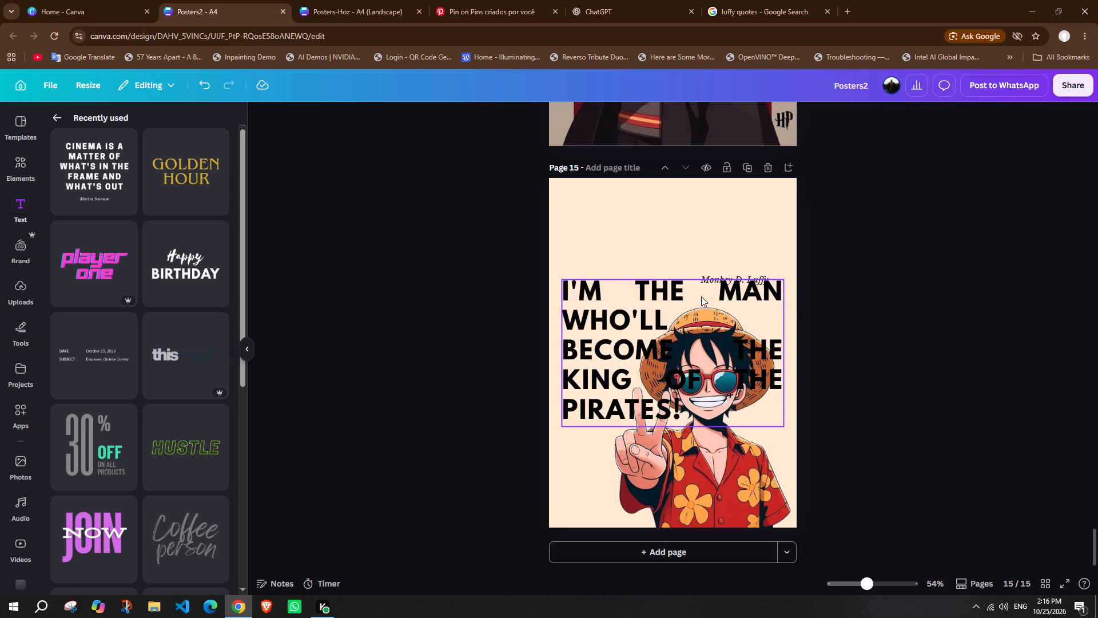
drag(680, 322, 678, 234)
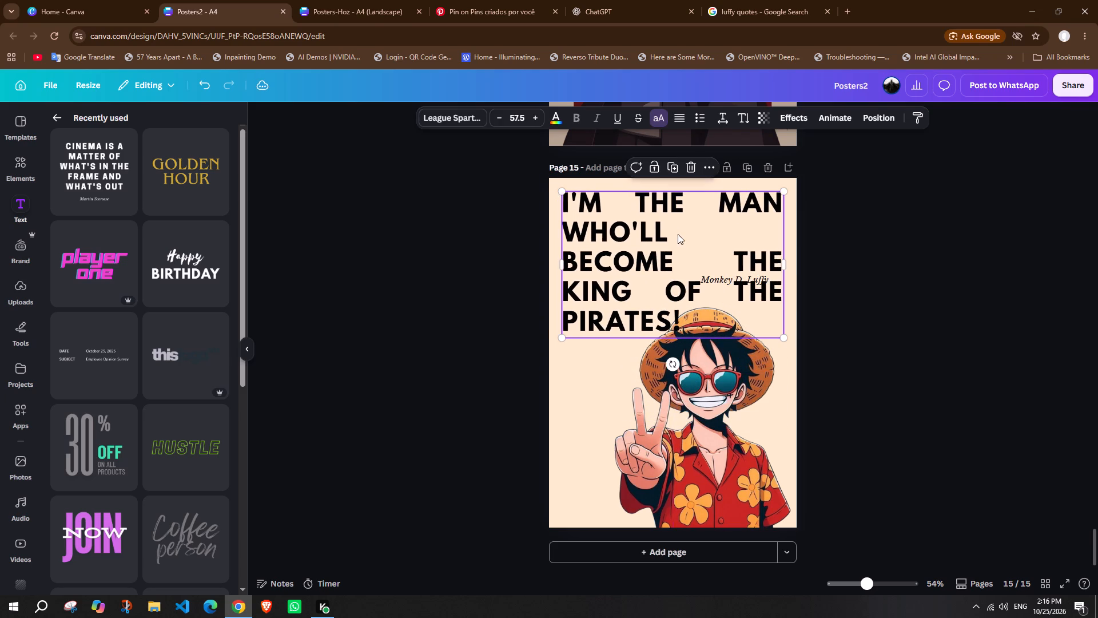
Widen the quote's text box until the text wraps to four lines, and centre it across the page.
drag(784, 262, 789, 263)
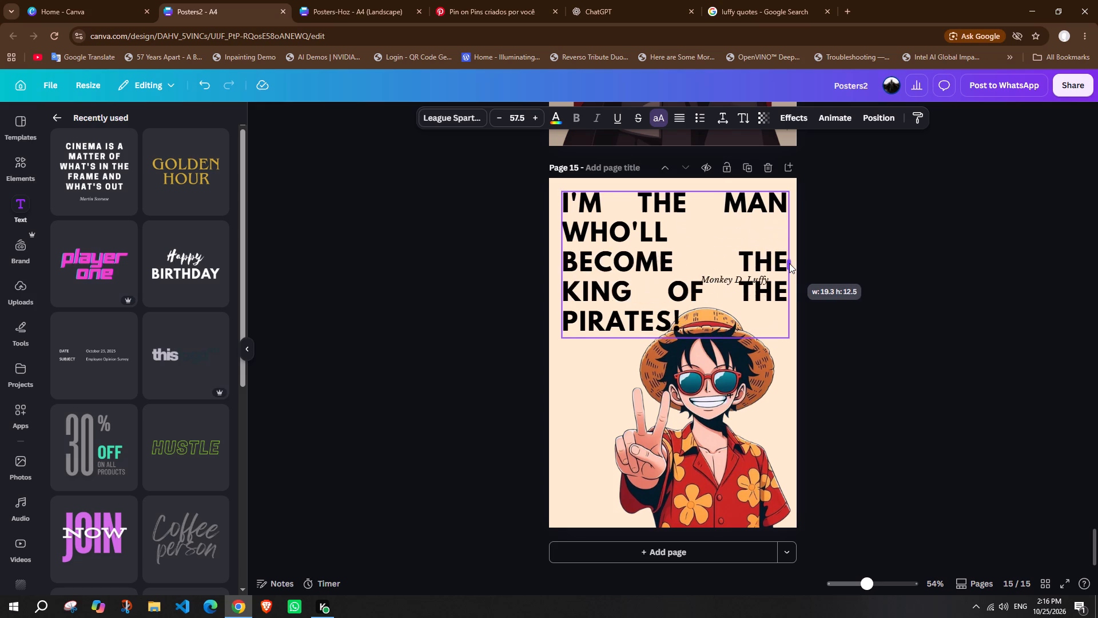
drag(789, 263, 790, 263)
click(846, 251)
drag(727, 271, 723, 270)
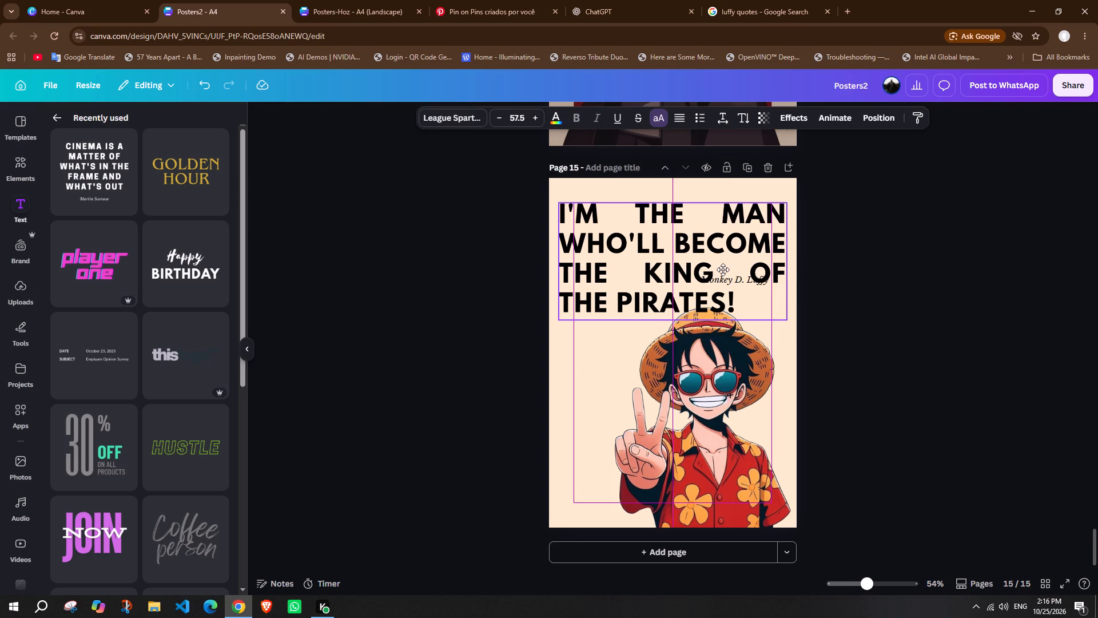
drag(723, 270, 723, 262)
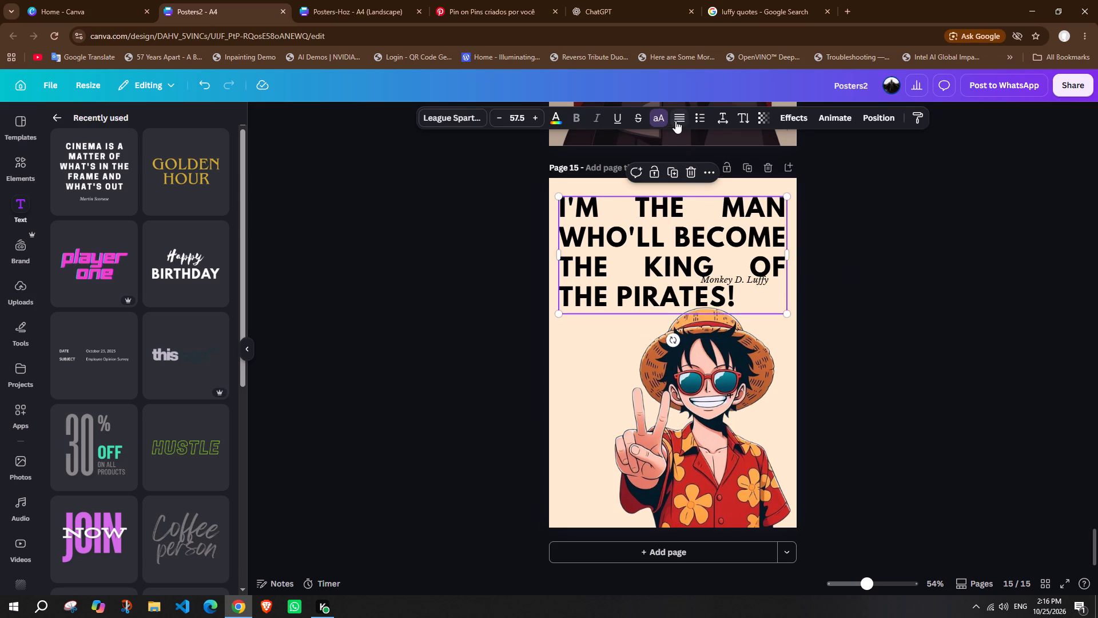
Left-align the quote, narrow its text box from both sides to wrap on five lines, and centre it near the page's top.
click(675, 121)
drag(789, 255, 779, 253)
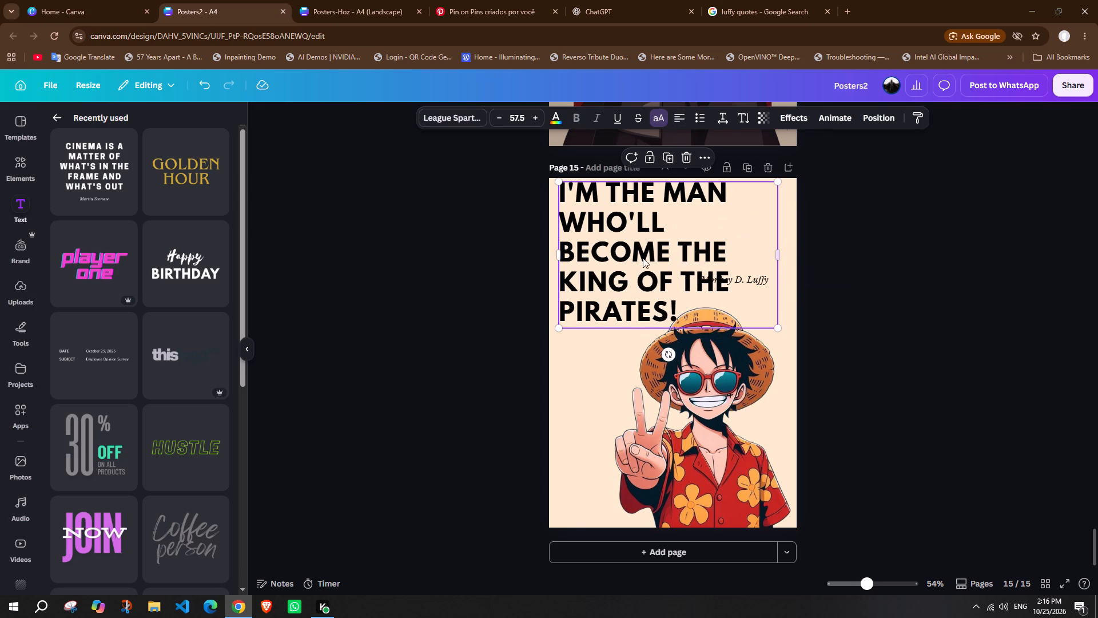
drag(559, 253, 569, 256)
drag(677, 233, 677, 246)
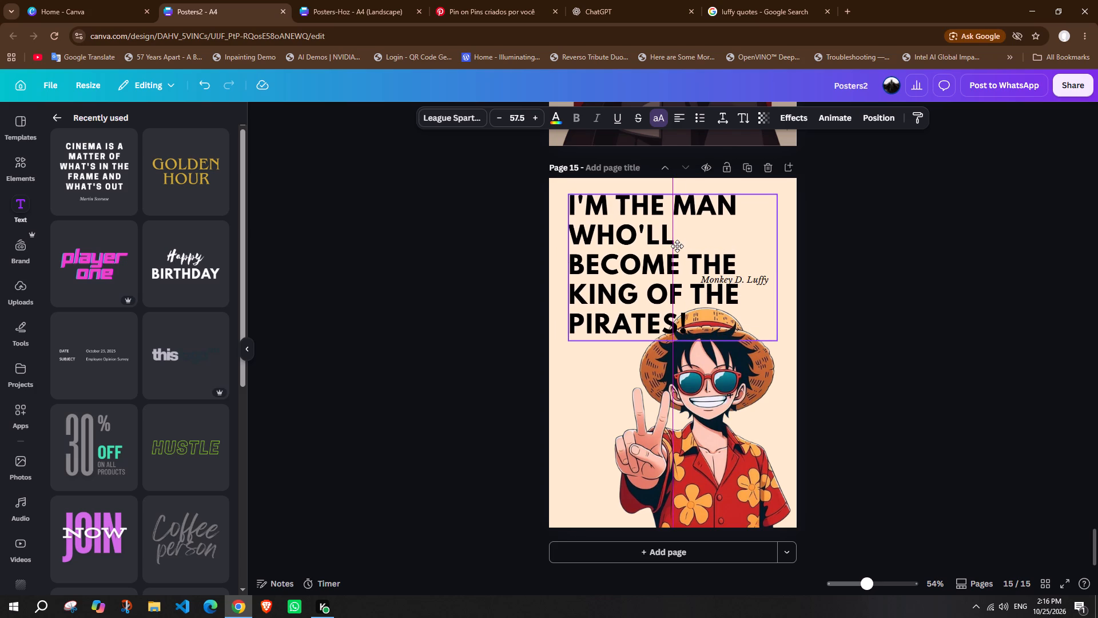
drag(677, 246, 677, 245)
click(833, 259)
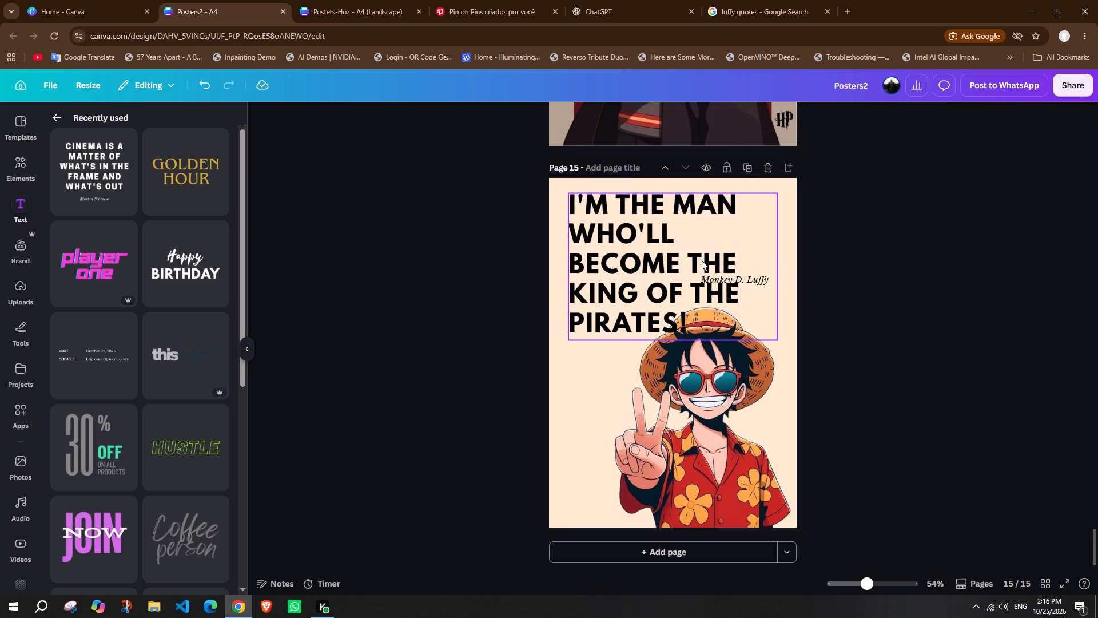
Send the quote text backward in the layer order so it sits behind the Luffy cutout.
right_click(666, 240)
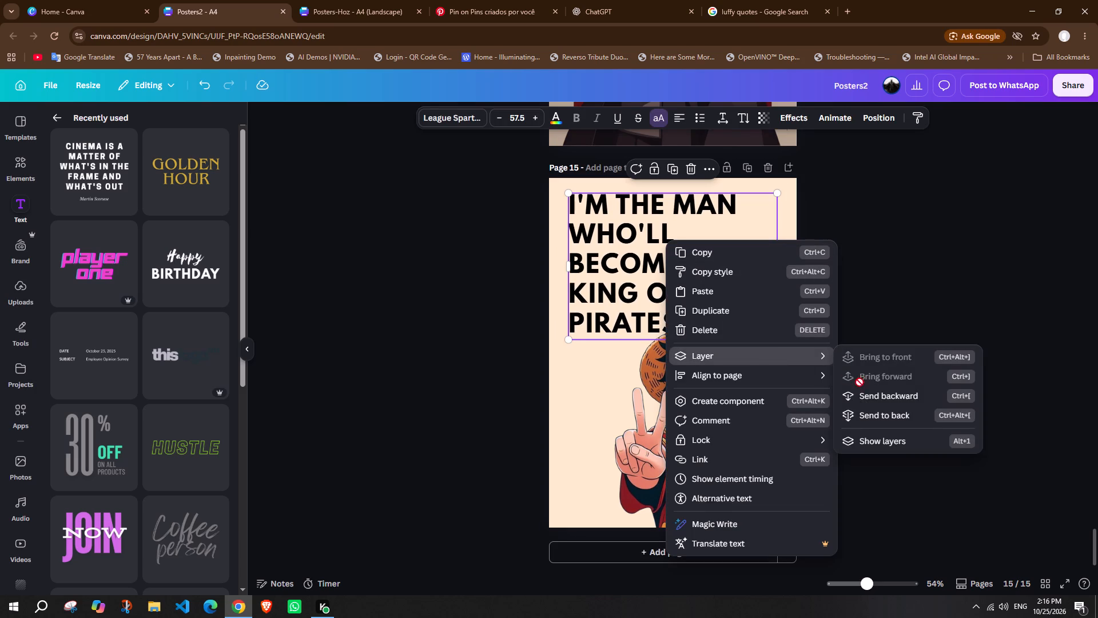
click(869, 393)
click(895, 306)
click(895, 306)
click(661, 245)
right_click(661, 245)
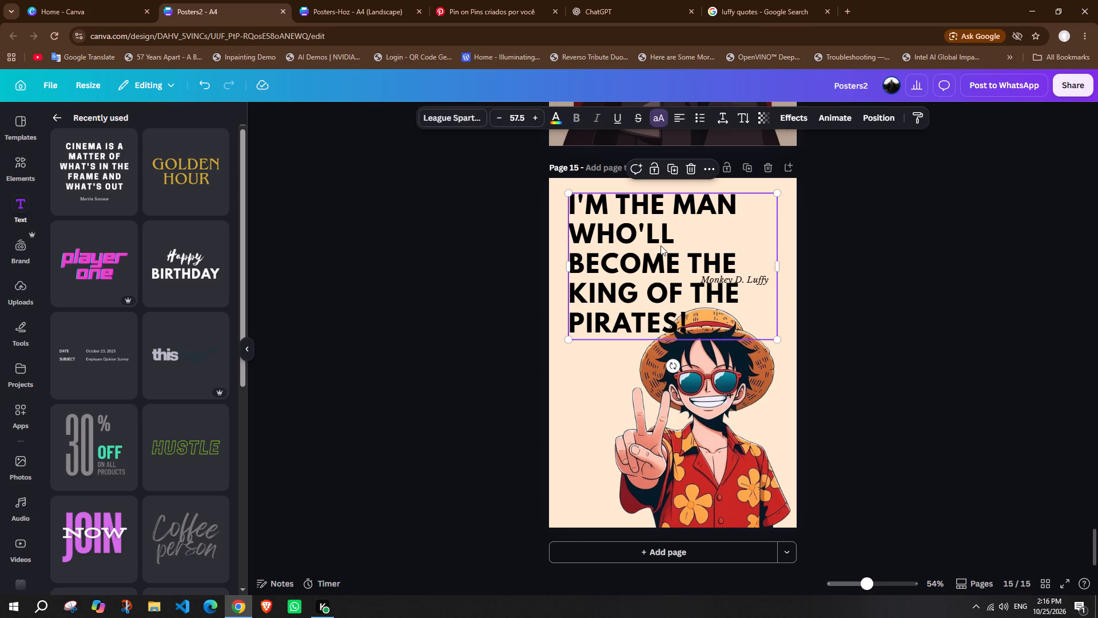
click(868, 401)
click(868, 401)
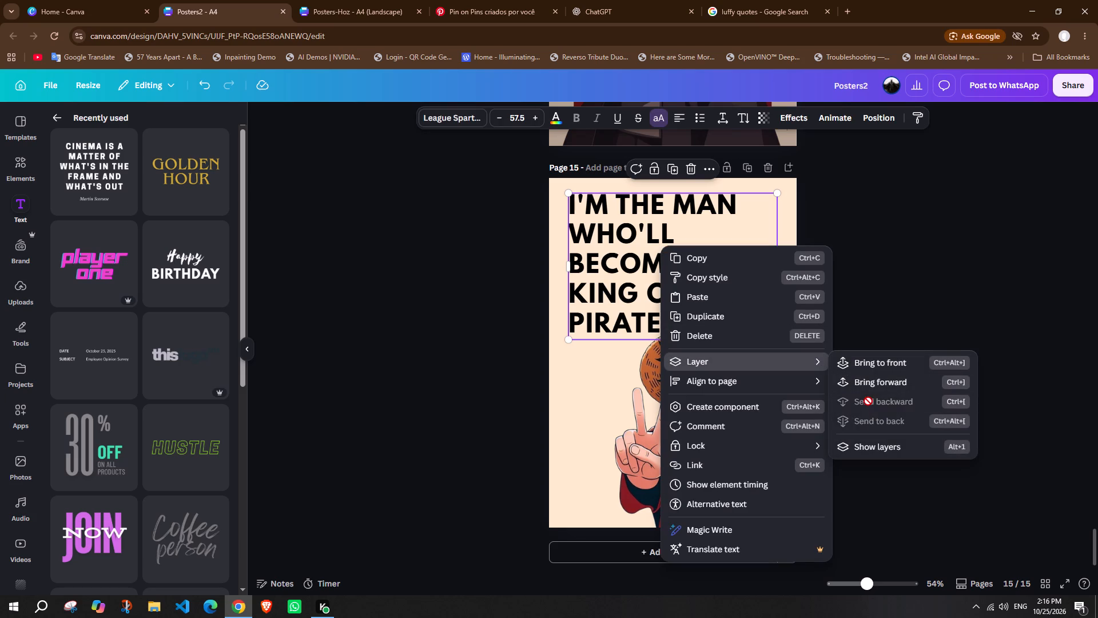
click(900, 314)
click(900, 314)
Shrink the Luffy cutout to about 15 by 18, keeping its lower-right corner fixed on the page corner.
click(711, 389)
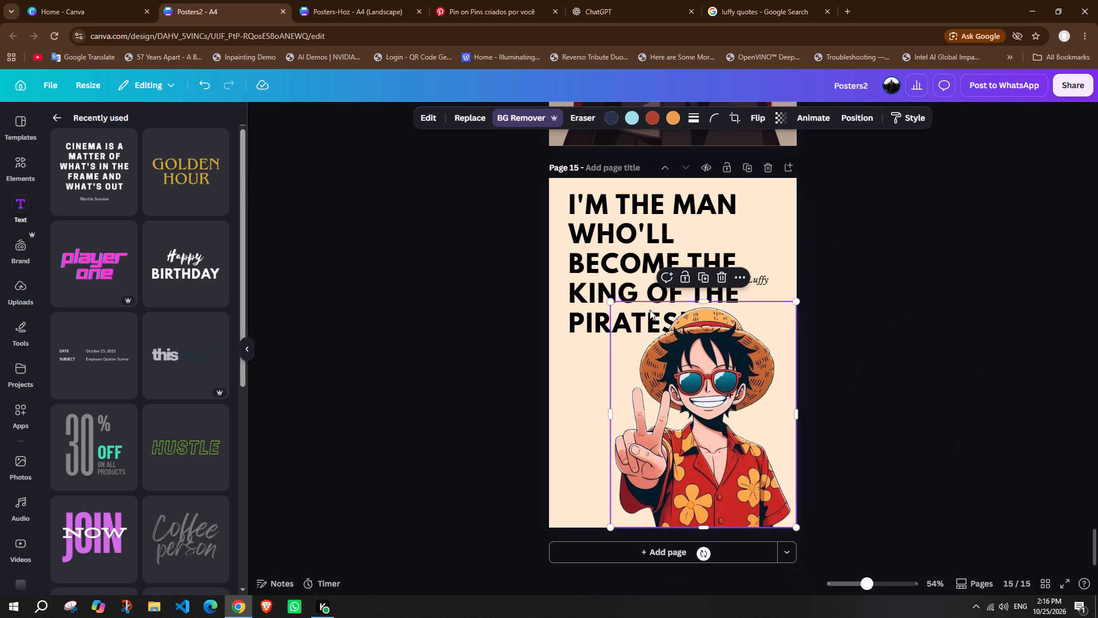
drag(612, 303, 628, 318)
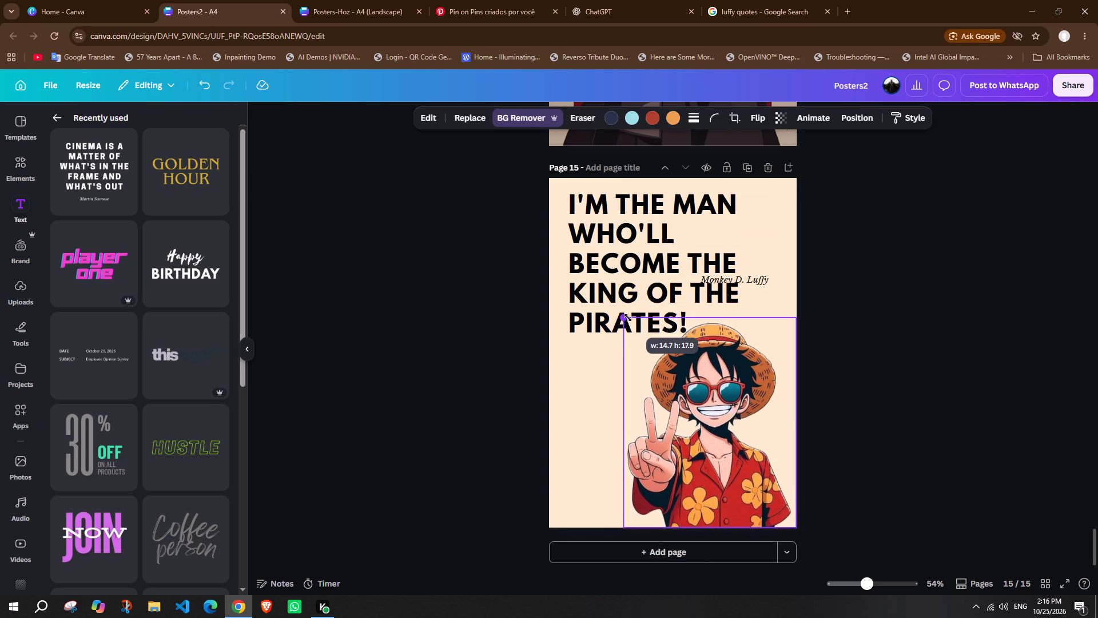
drag(628, 318, 624, 316)
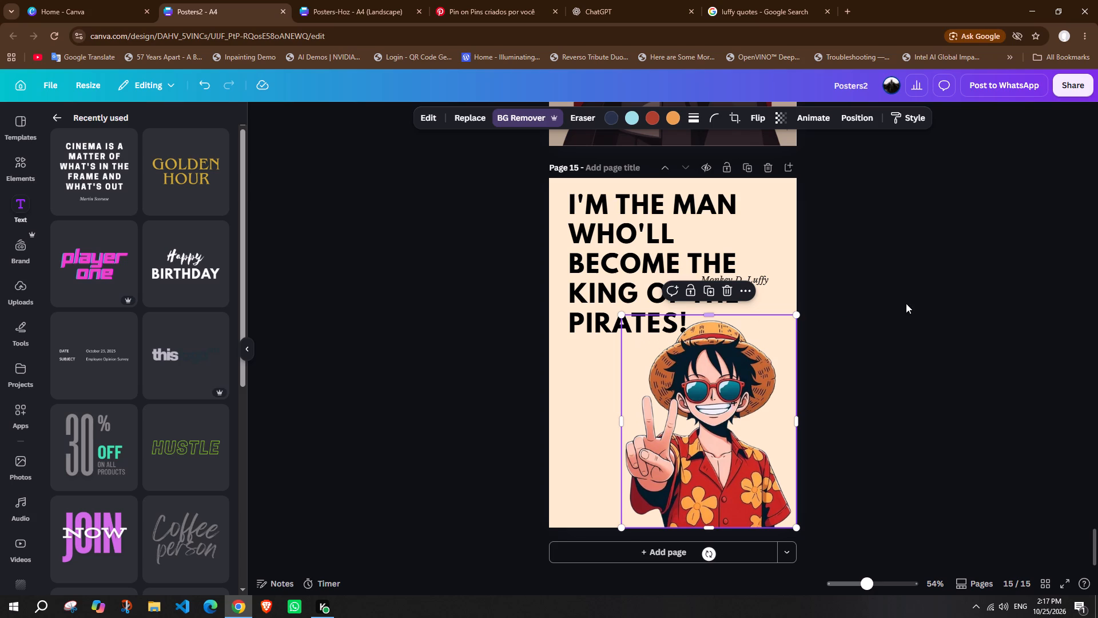
click(906, 303)
Shift the quote slightly toward the page's left edge and place "Monkey D. Luffy" beneath its last line, aligned to its left side.
click(667, 235)
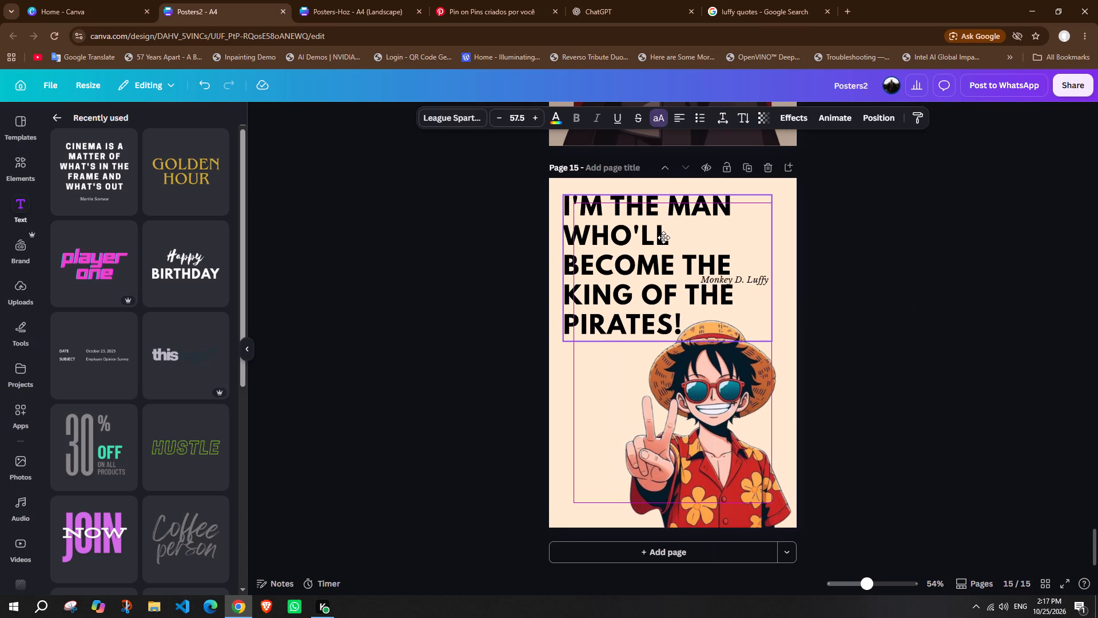
click(937, 290)
click(769, 280)
drag(765, 278, 659, 333)
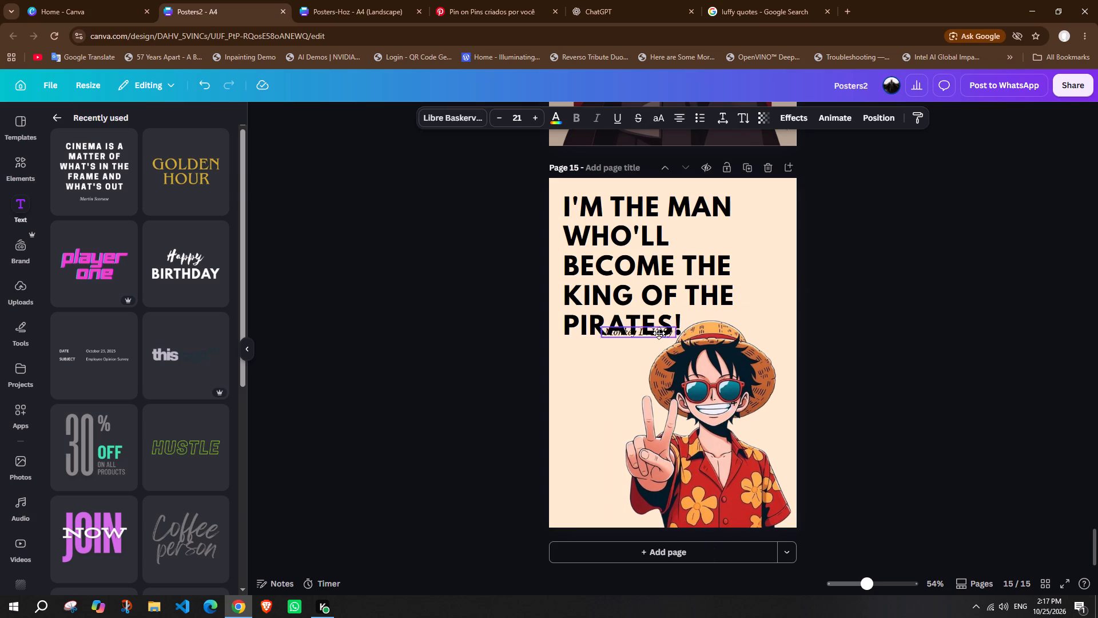
drag(659, 333, 632, 350)
click(880, 340)
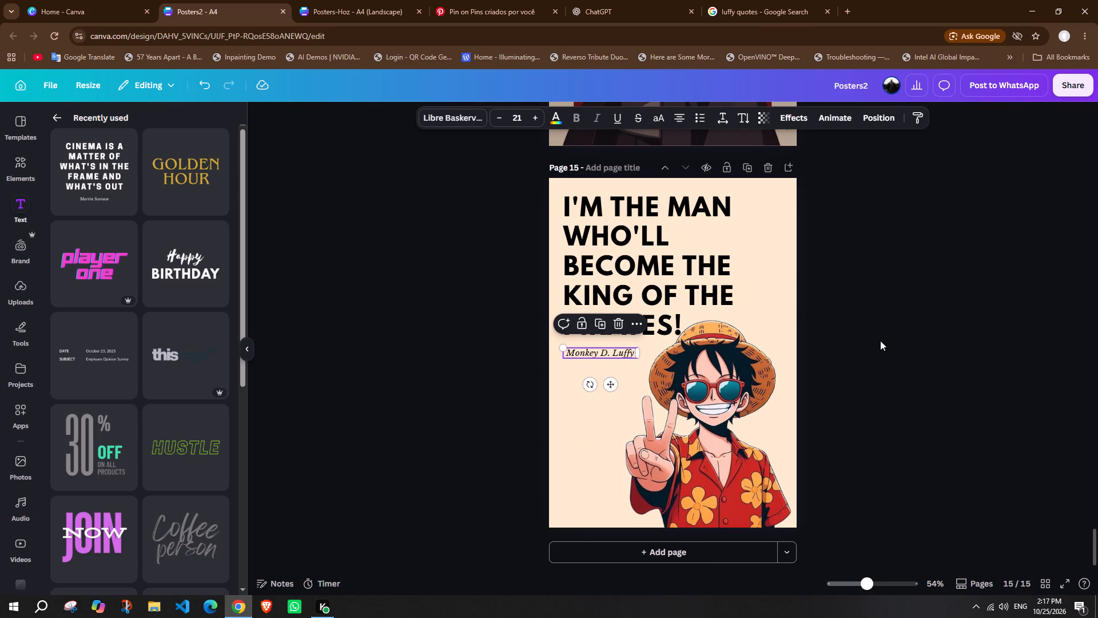
Apply the Echo effect to the quote, try red, and set it to white #ffffff with an offset of 23.
click(735, 236)
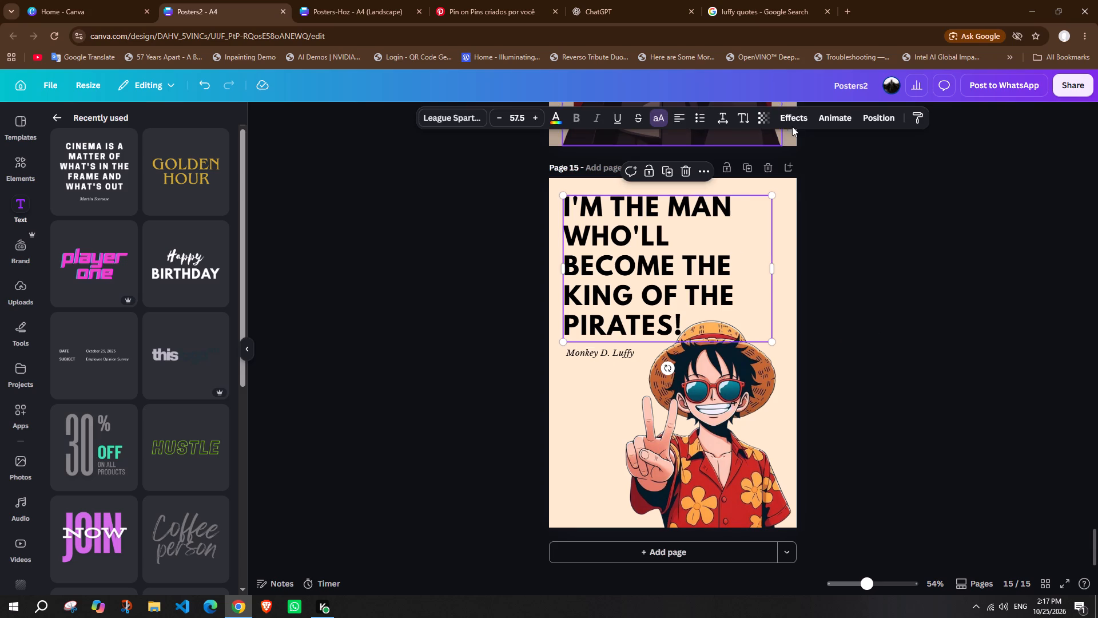
click(797, 116)
click(218, 176)
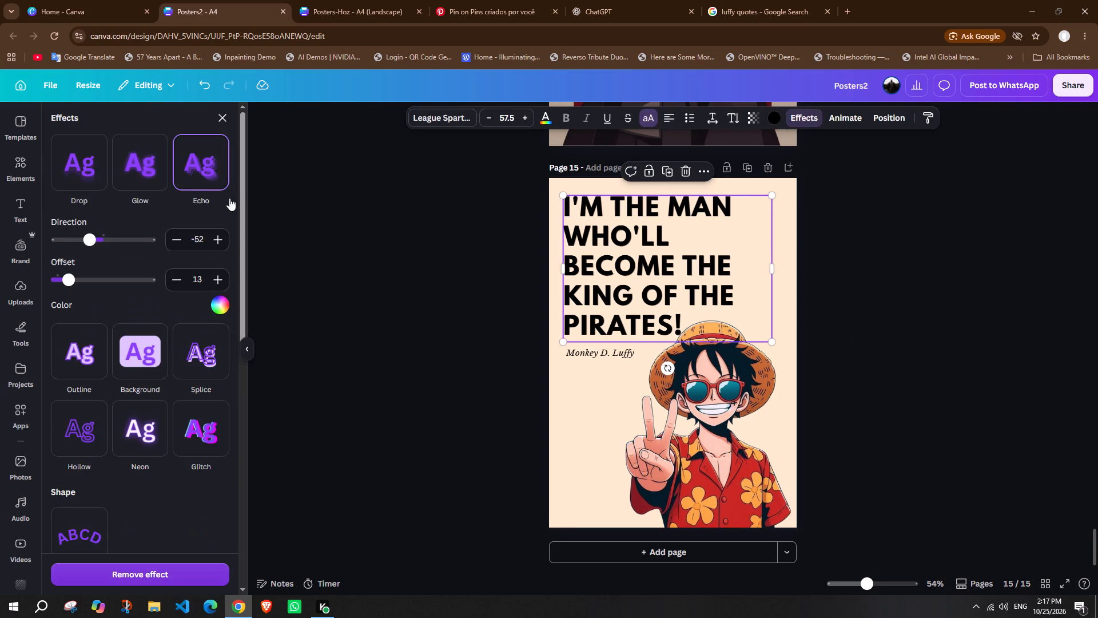
click(226, 306)
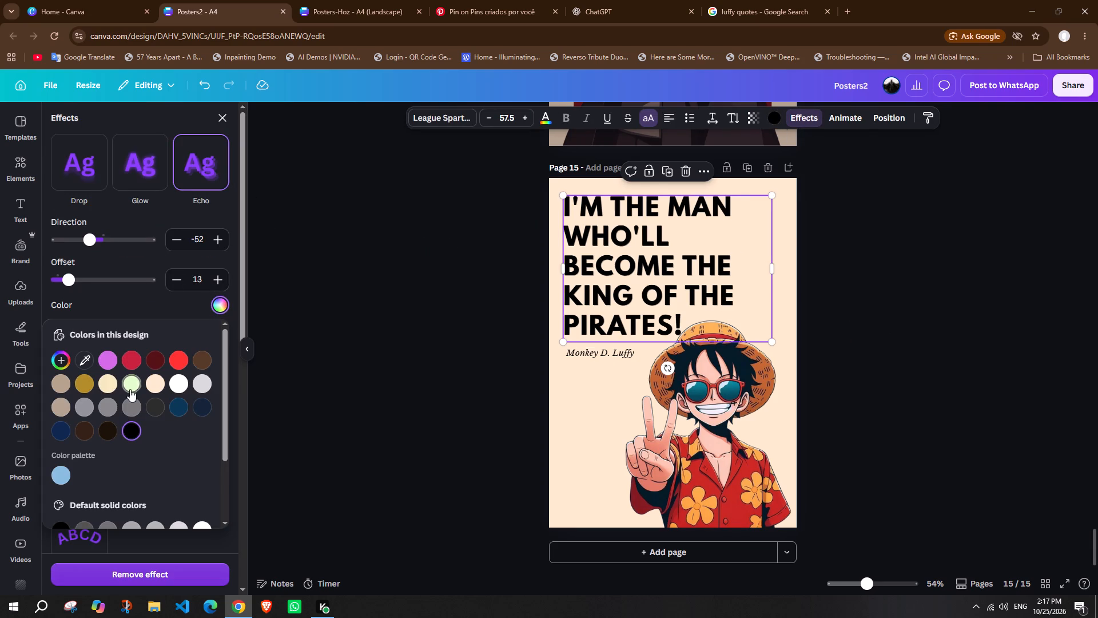
click(130, 352)
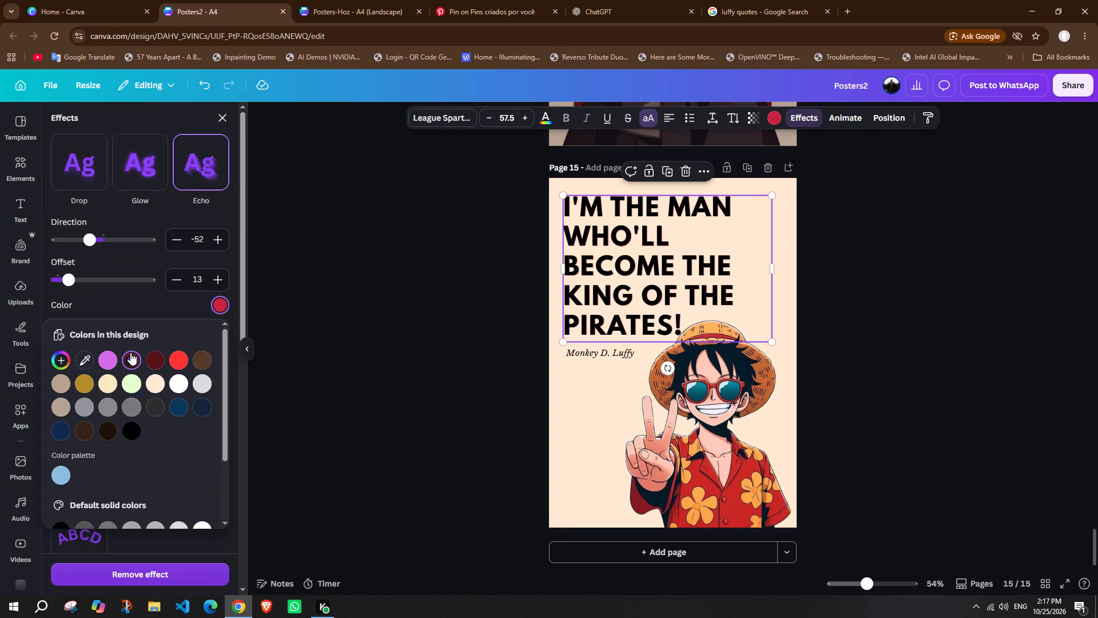
click(182, 379)
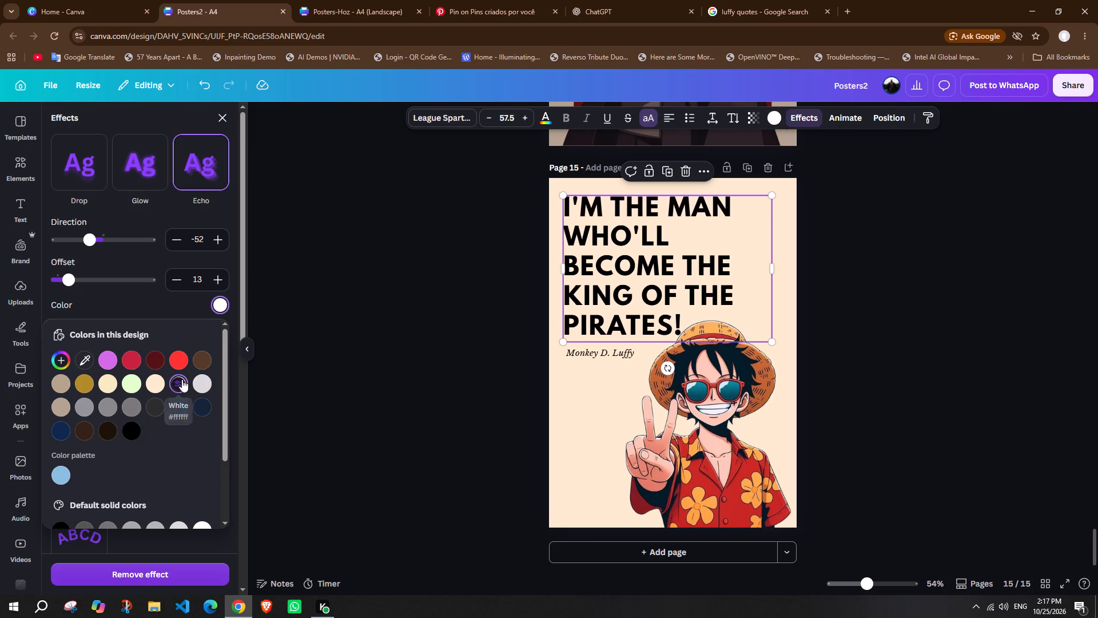
drag(69, 279, 73, 281)
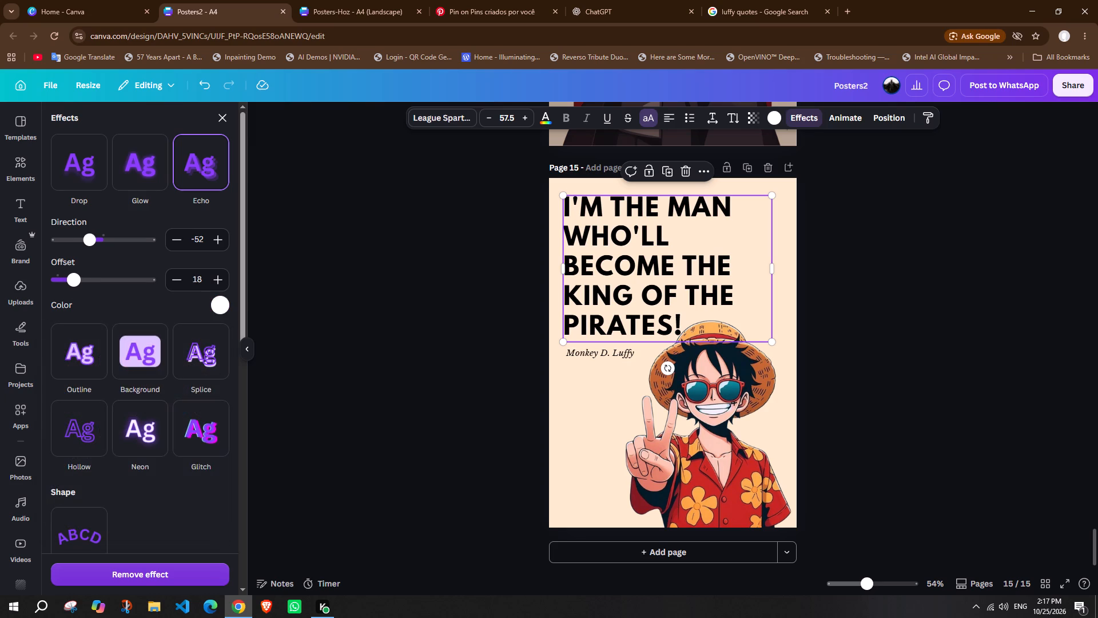
drag(73, 281, 78, 281)
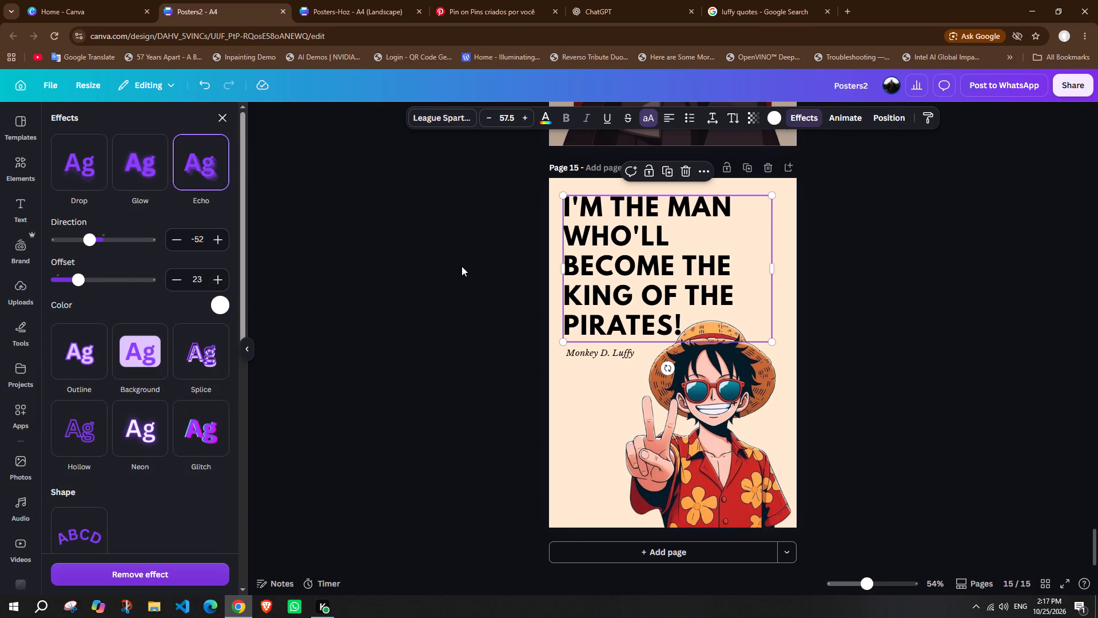
double_click(462, 266)
Move the "Monkey D. Luffy" attribution slightly lower to leave more space beneath the quote.
click(603, 355)
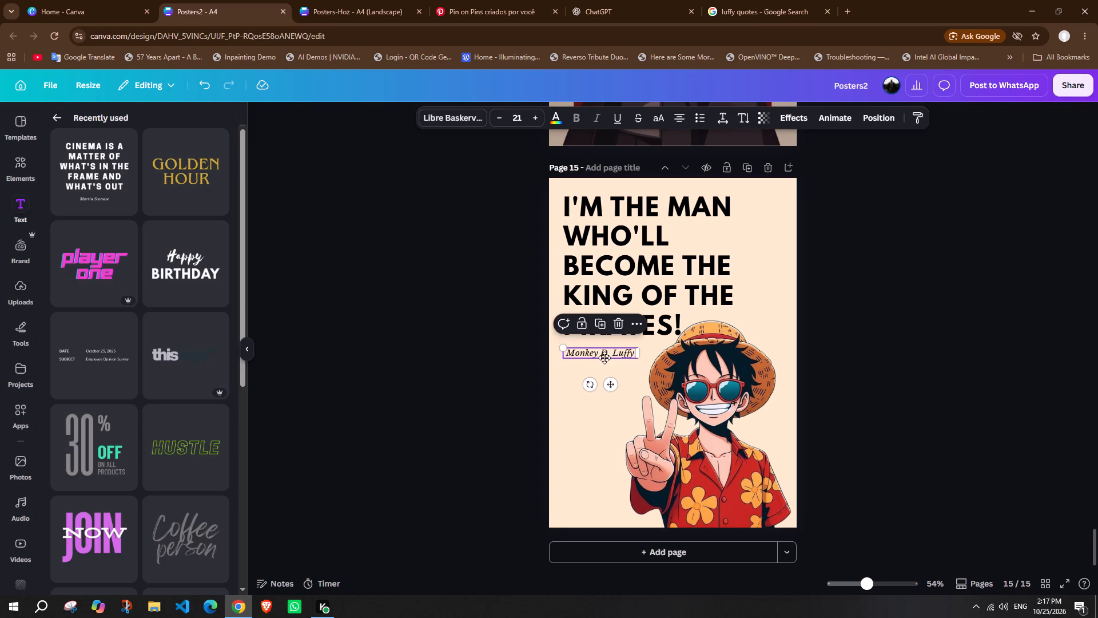
click(880, 308)
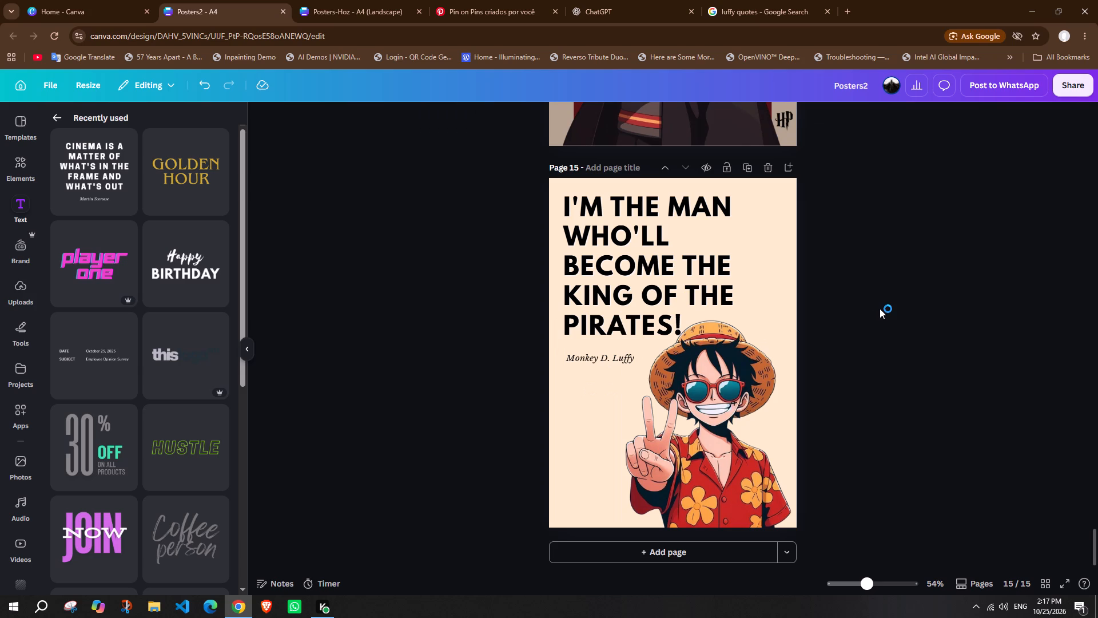
Search the elements for "glow", narrow the results to graphics, and add the round red glow to page 15.
click(30, 161)
click(217, 121)
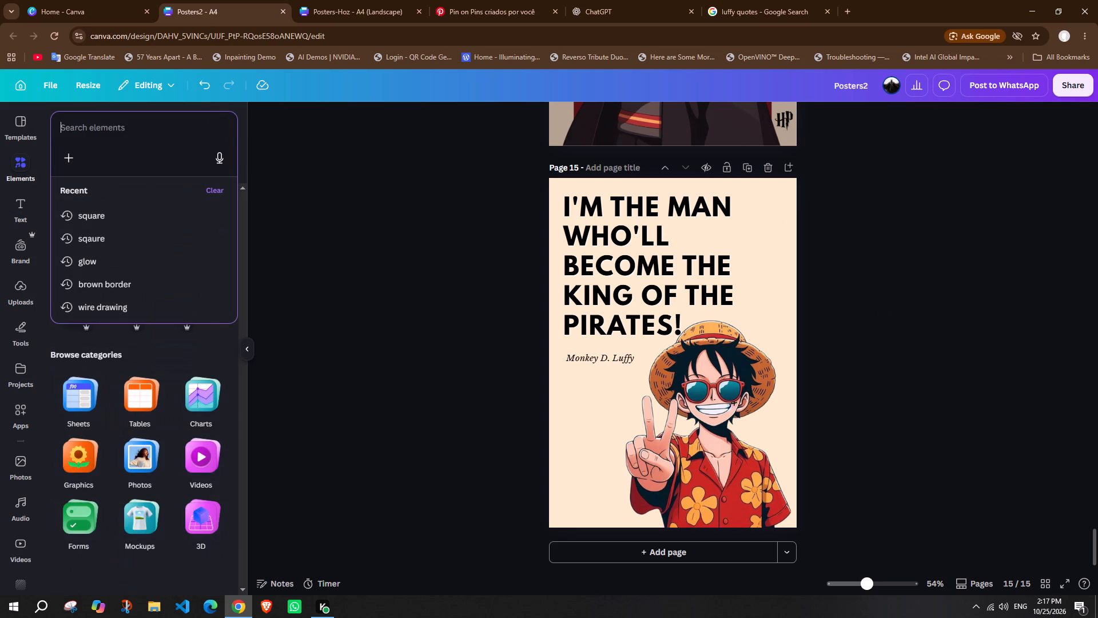
text(glow)
key(Return)
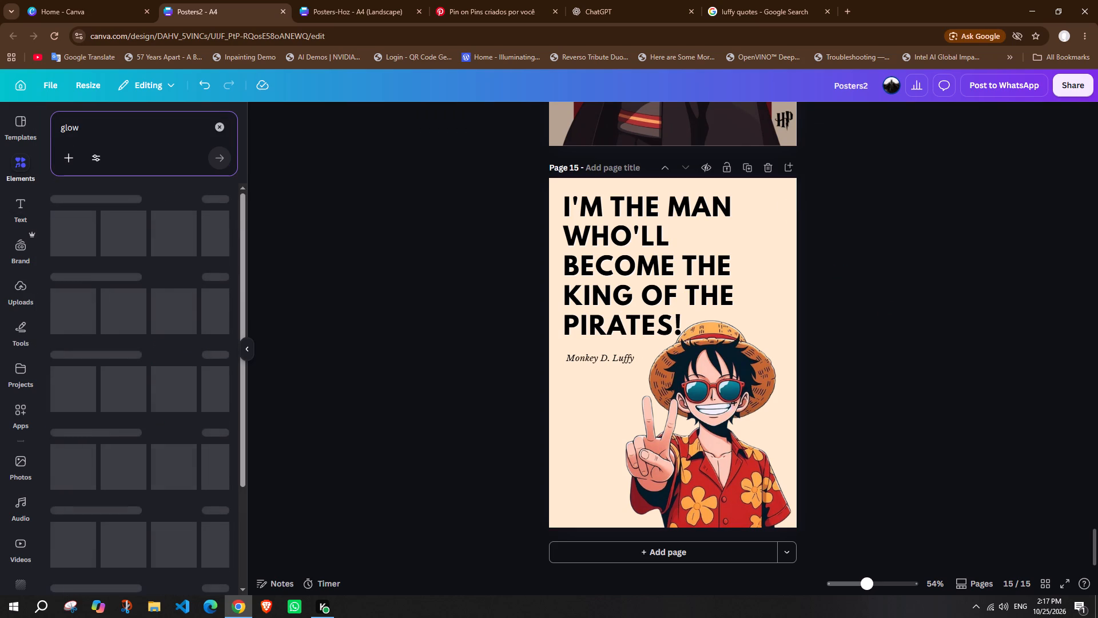
click(209, 225)
scroll(156, 323, down, 3)
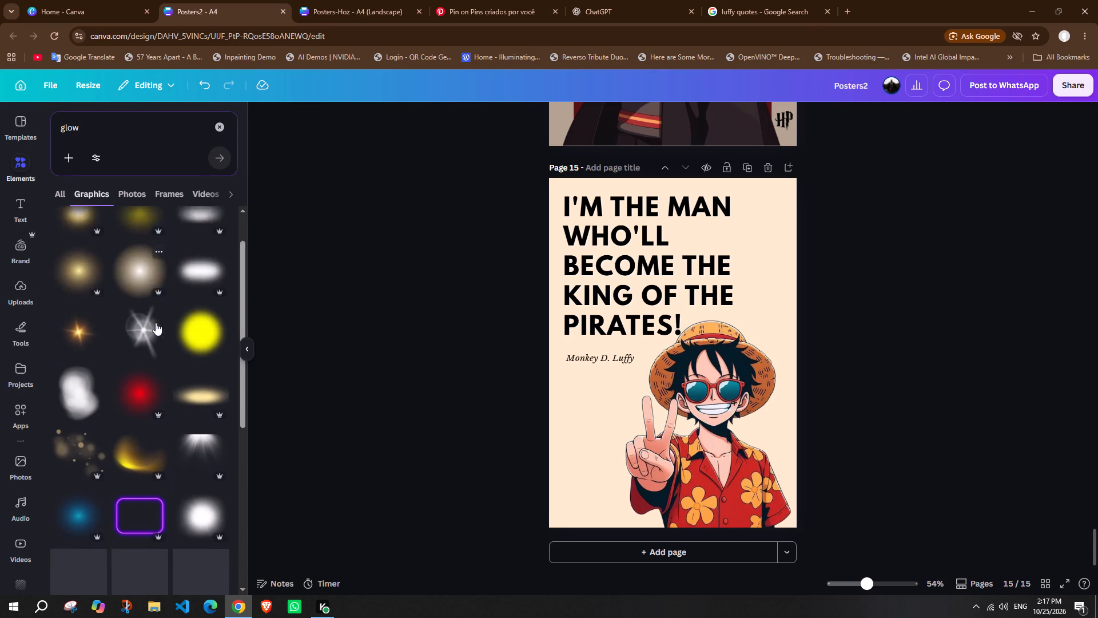
click(141, 283)
Enlarge the red glow and centre it over Luffy's head, with its box reaching past the page's right edge.
drag(670, 362, 703, 409)
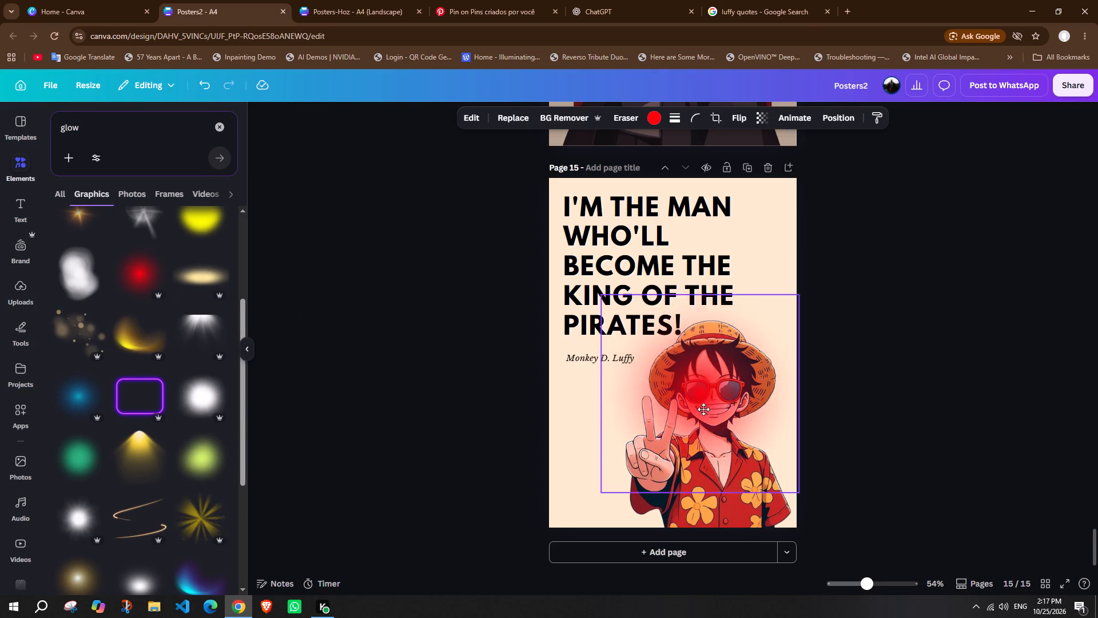
drag(703, 409, 713, 436)
drag(614, 332, 566, 256)
drag(706, 375, 733, 375)
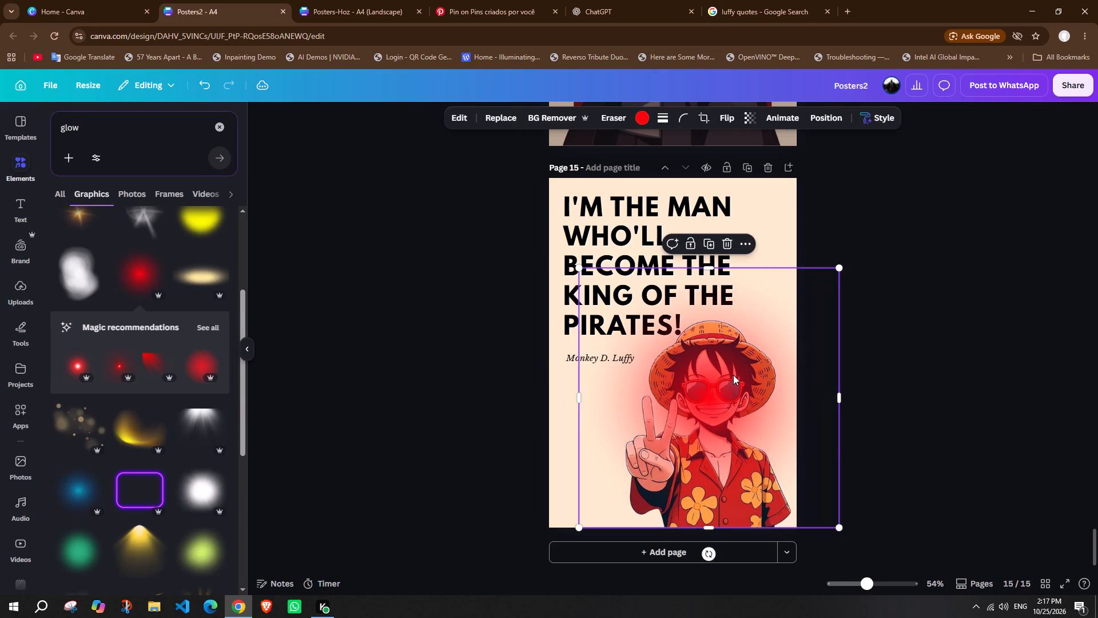
Send the red glow one layer backward, behind the Luffy cutout.
right_click(733, 375)
click(938, 370)
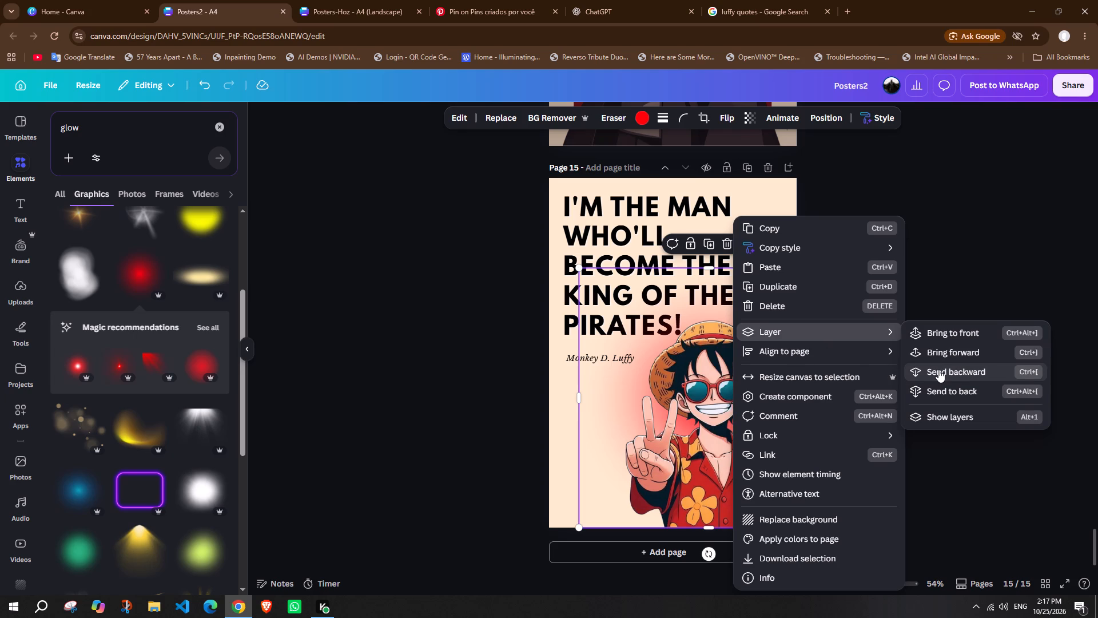
Move the red glow slightly higher behind Luffy's hat, keeping it horizontally centred on the Luffy cutout.
click(974, 287)
drag(831, 283, 832, 296)
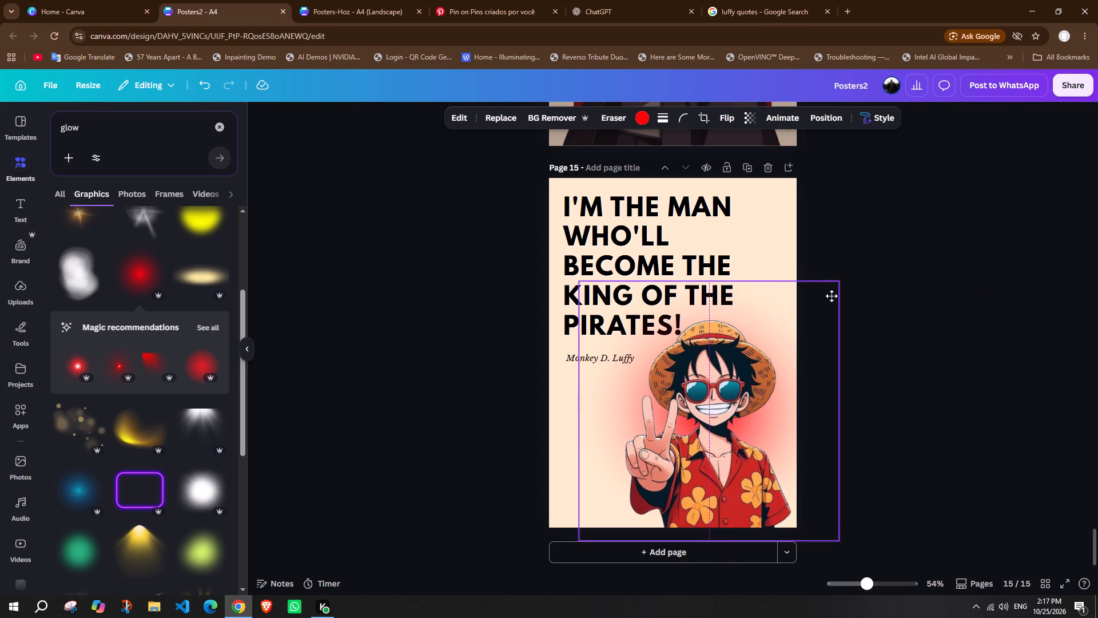
drag(832, 296, 834, 295)
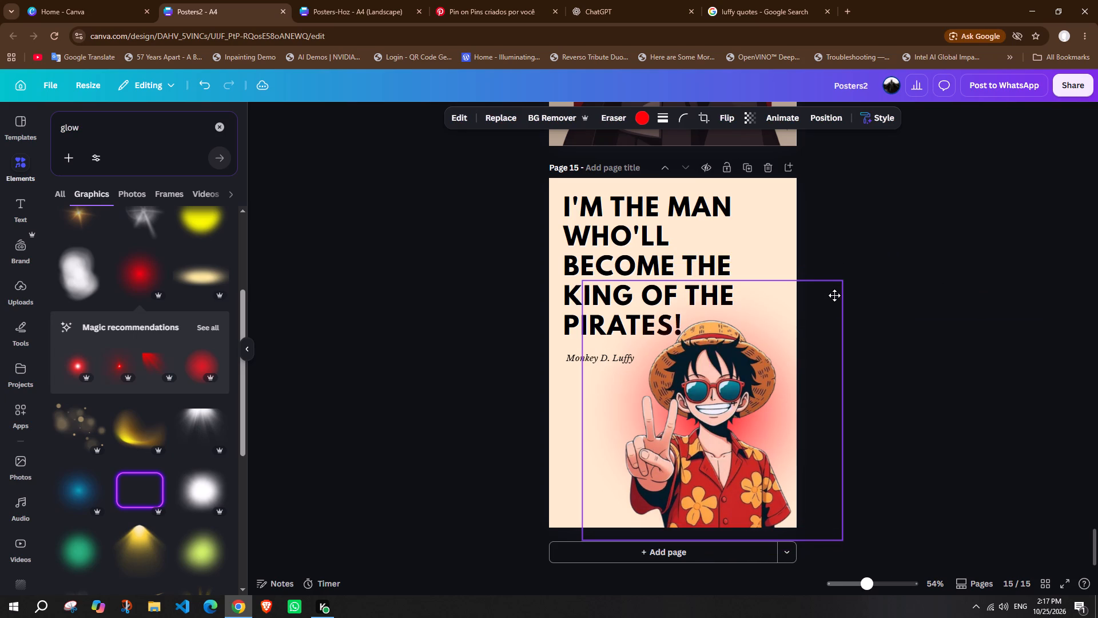
drag(834, 295, 833, 267)
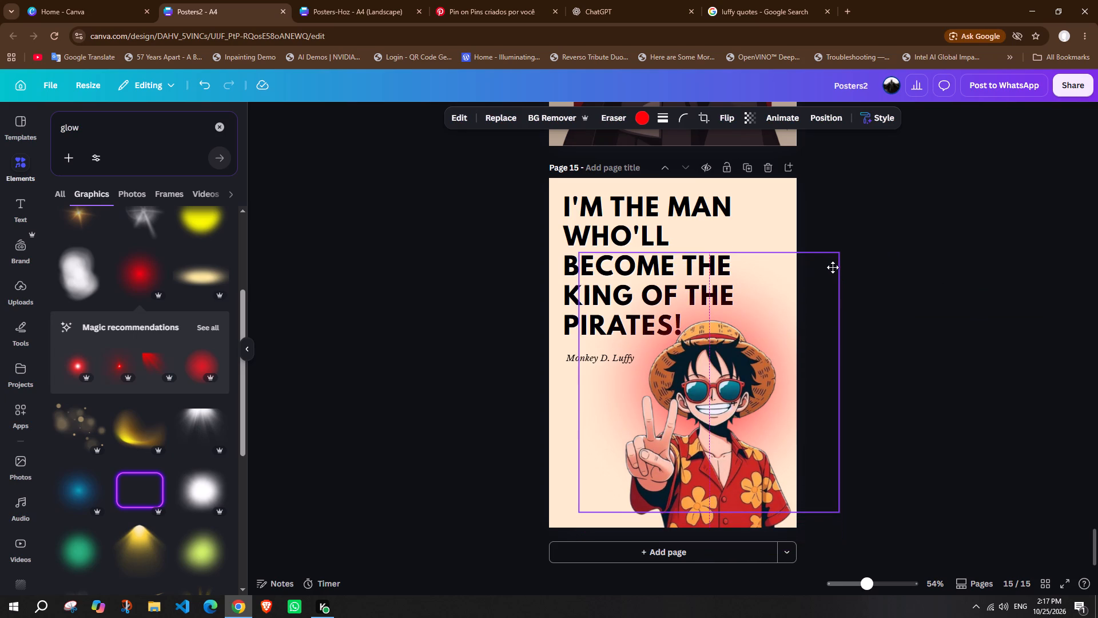
drag(833, 267, 836, 268)
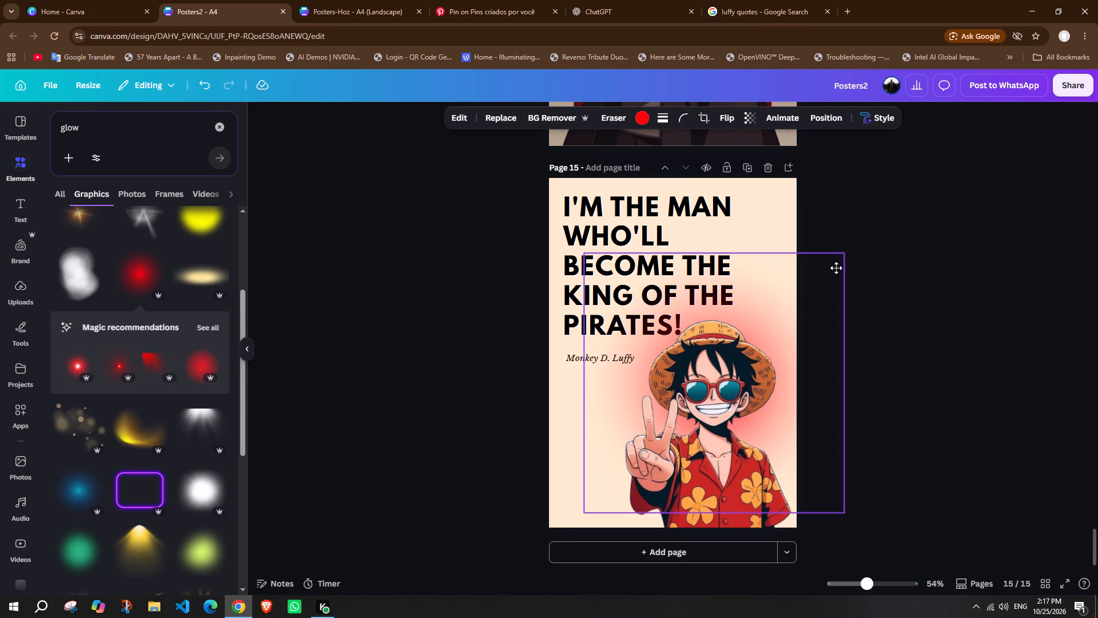
drag(836, 268, 834, 266)
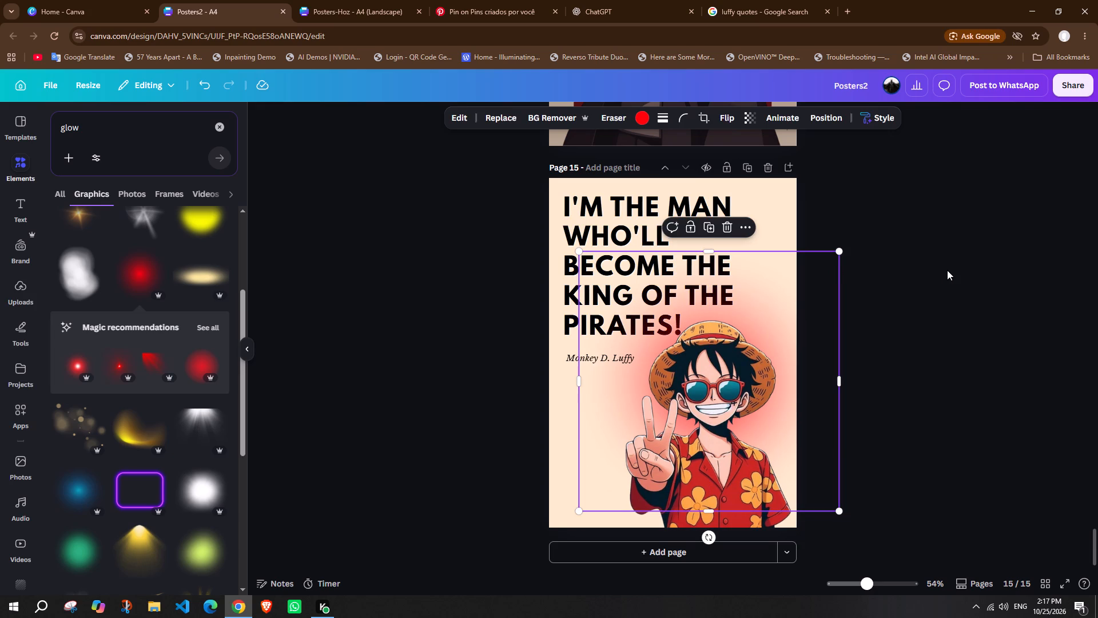
click(947, 270)
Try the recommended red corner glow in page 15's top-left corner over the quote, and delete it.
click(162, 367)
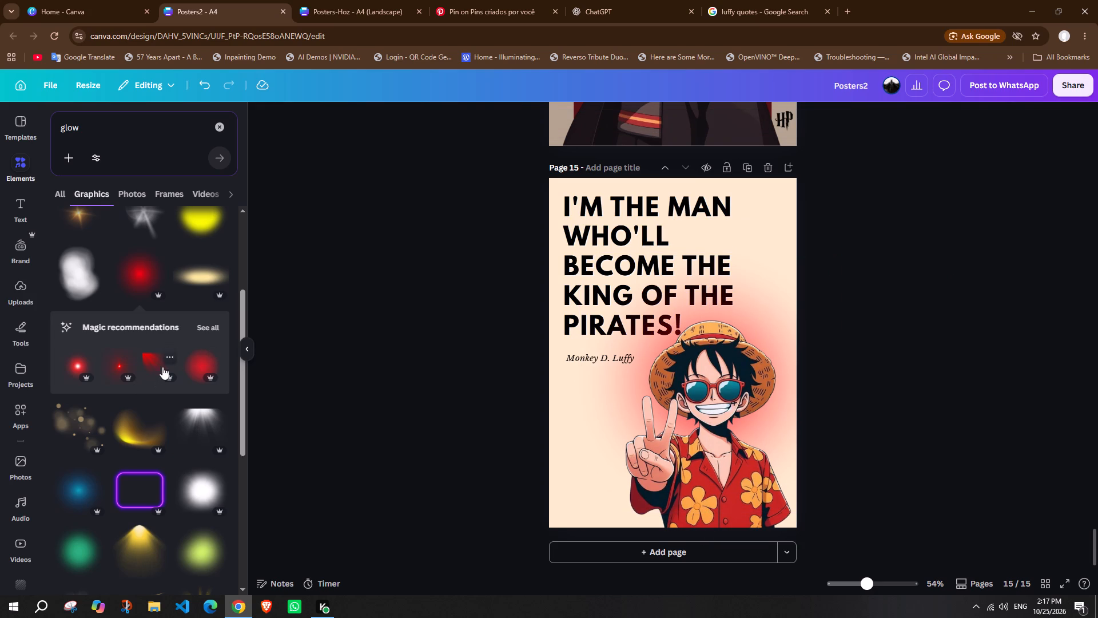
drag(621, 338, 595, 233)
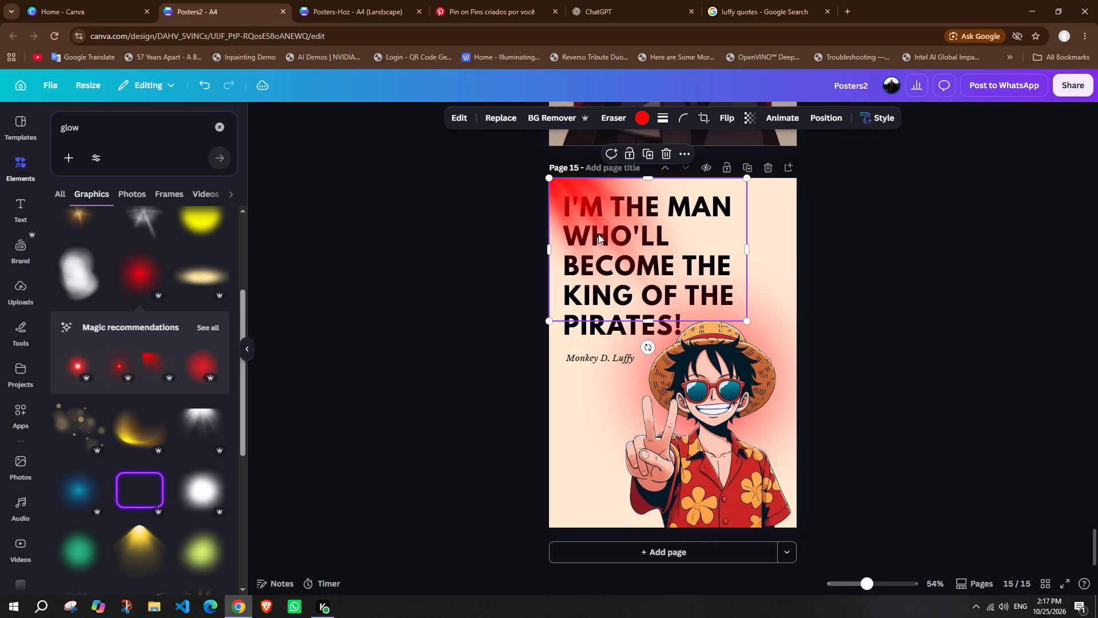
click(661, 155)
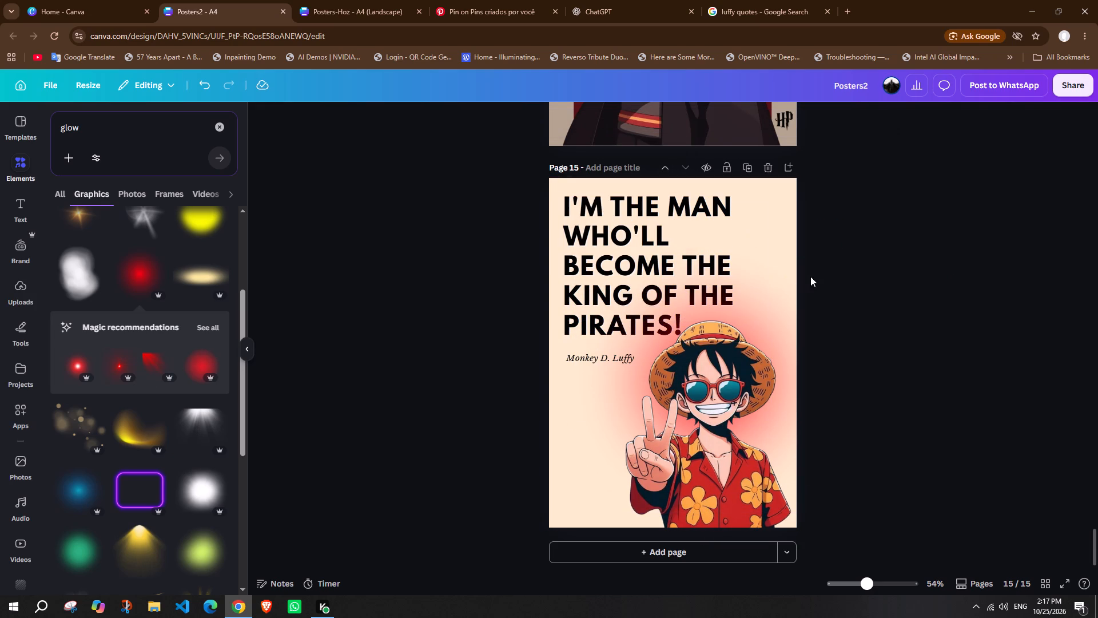
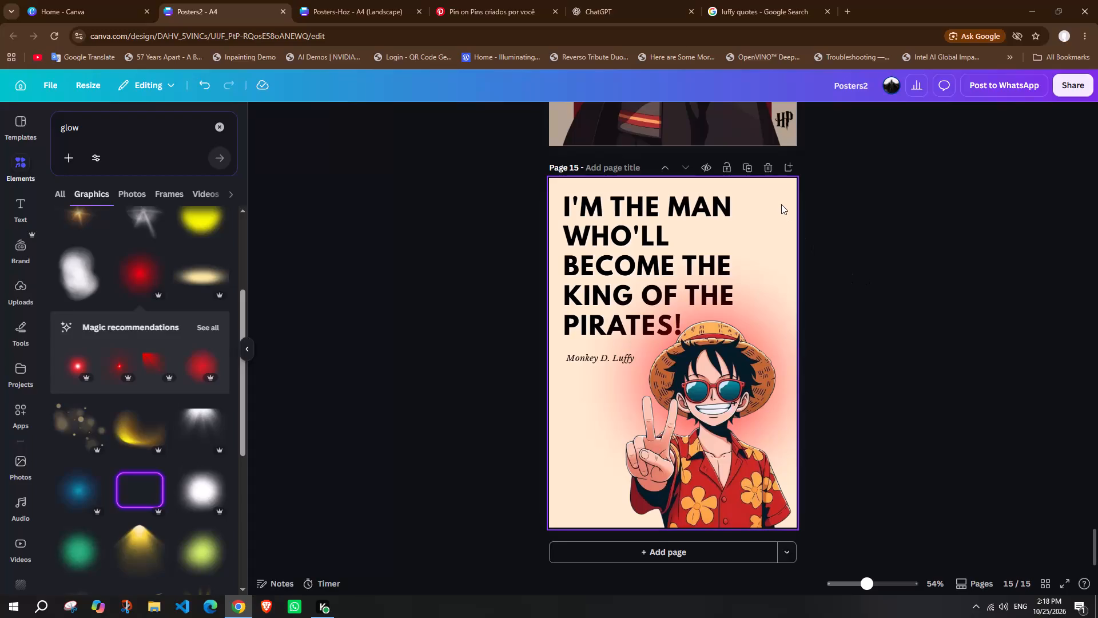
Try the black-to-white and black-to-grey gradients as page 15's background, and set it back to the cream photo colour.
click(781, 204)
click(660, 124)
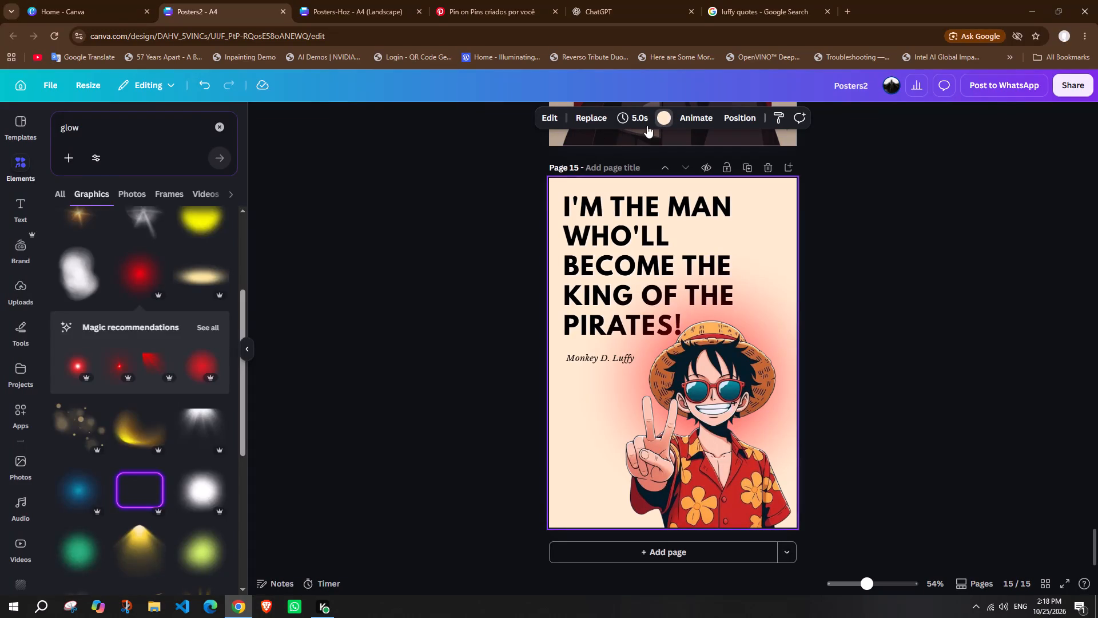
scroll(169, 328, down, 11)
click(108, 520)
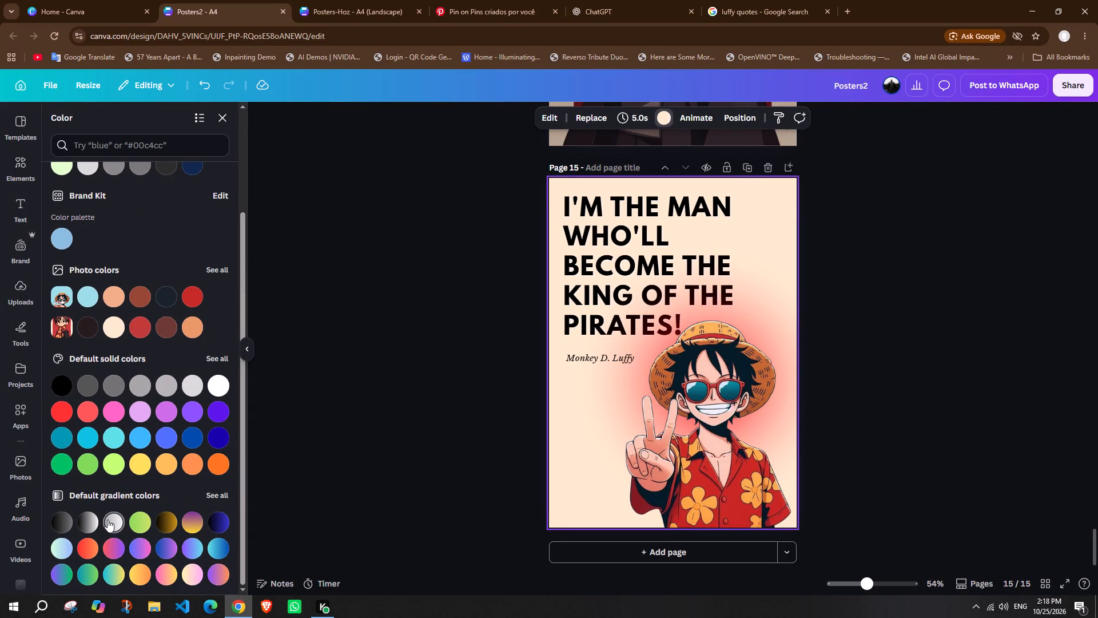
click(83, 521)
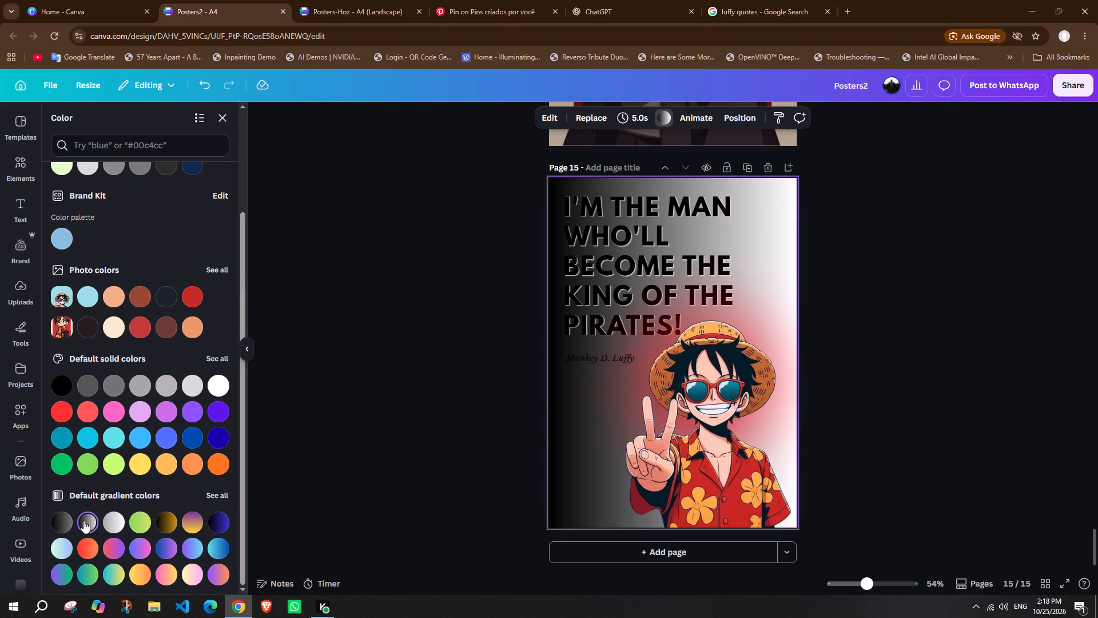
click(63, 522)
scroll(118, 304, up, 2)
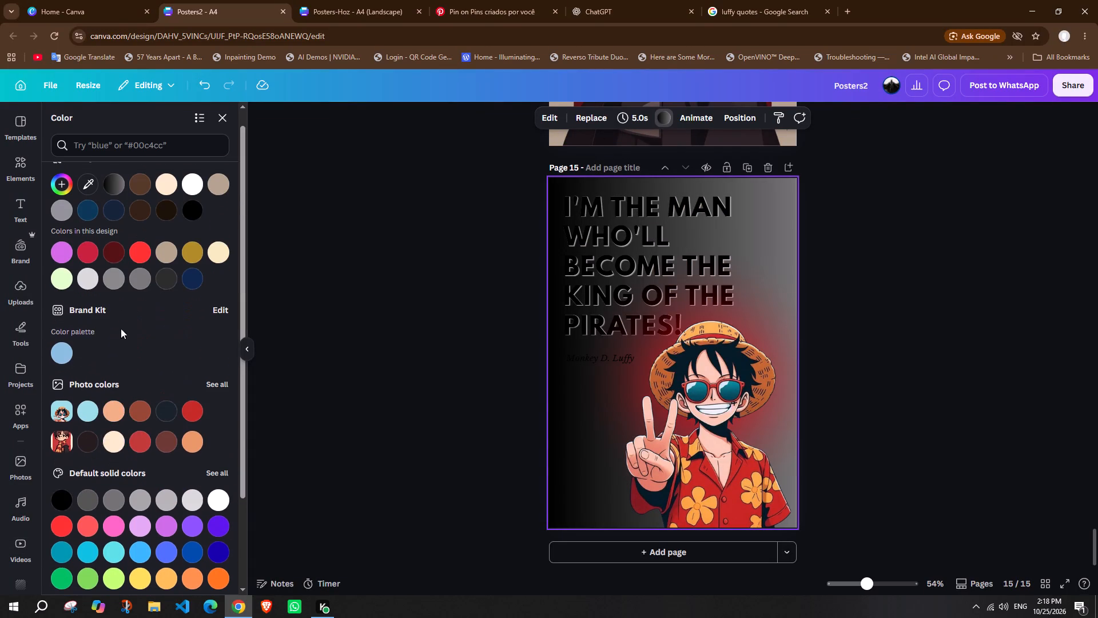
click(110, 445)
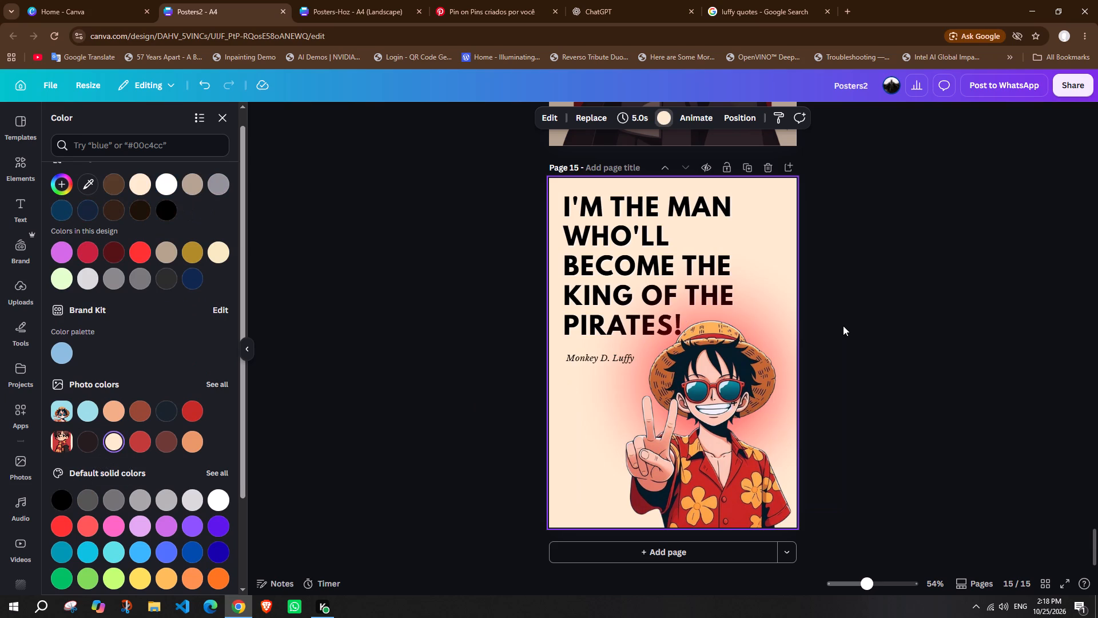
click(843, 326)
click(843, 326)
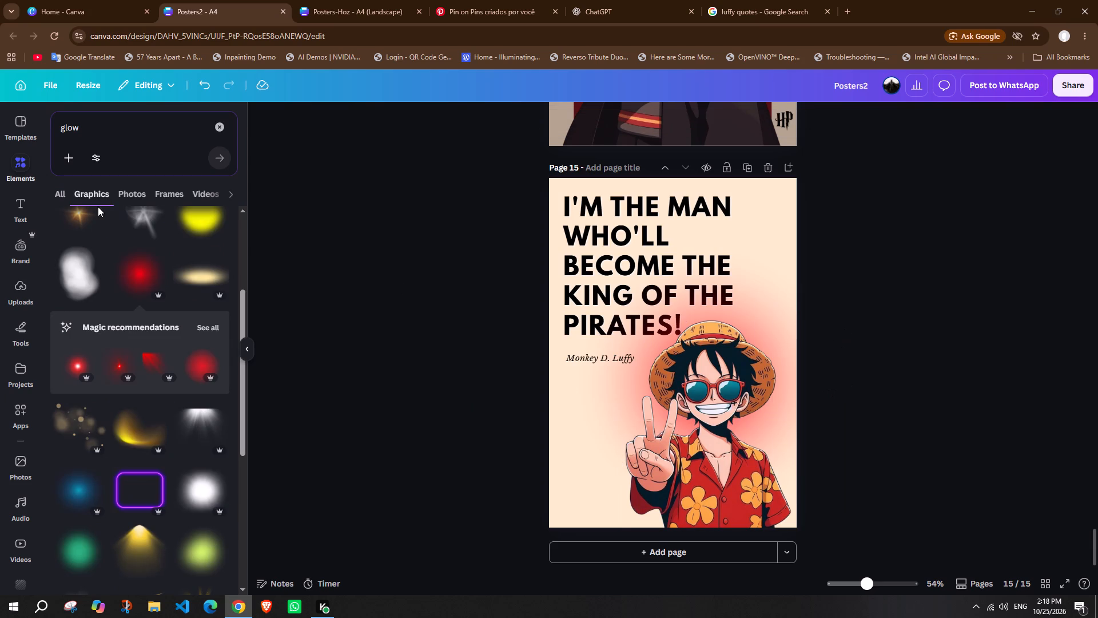
Search the graphics for "one piece" and add the blue ring-and-anchor graphic to page 15.
click(208, 122)
click(218, 124)
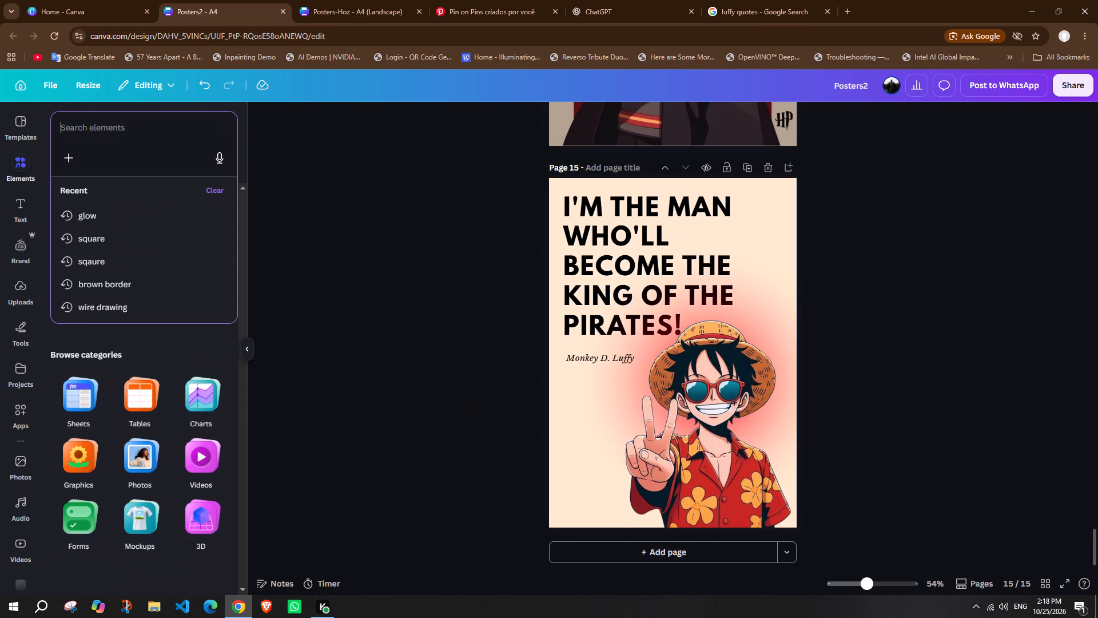
text(one piece)
key(Return)
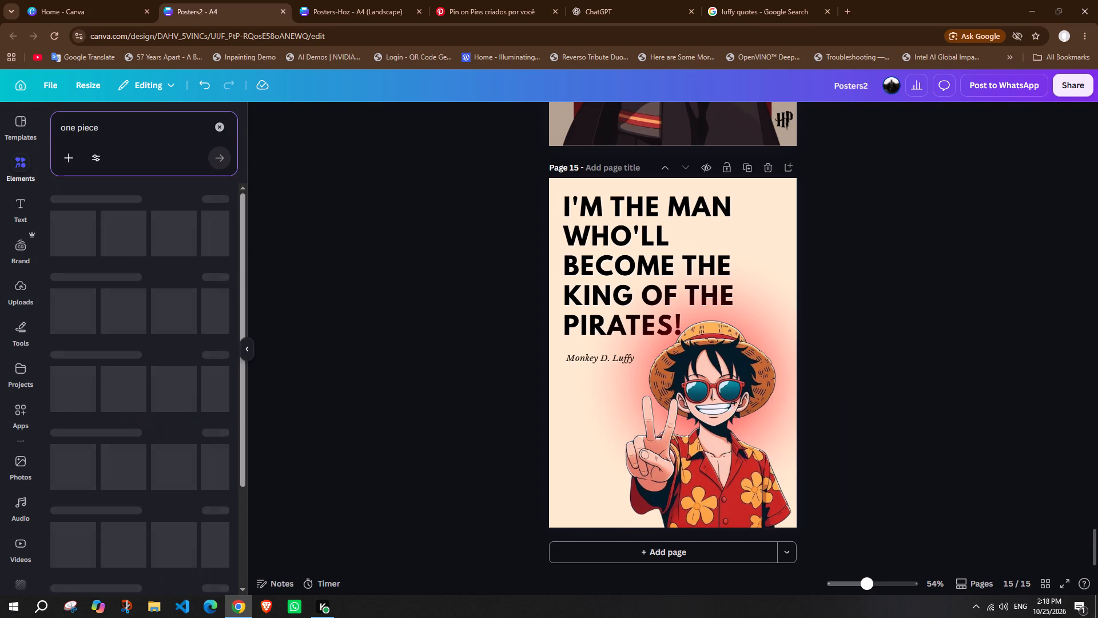
click(211, 216)
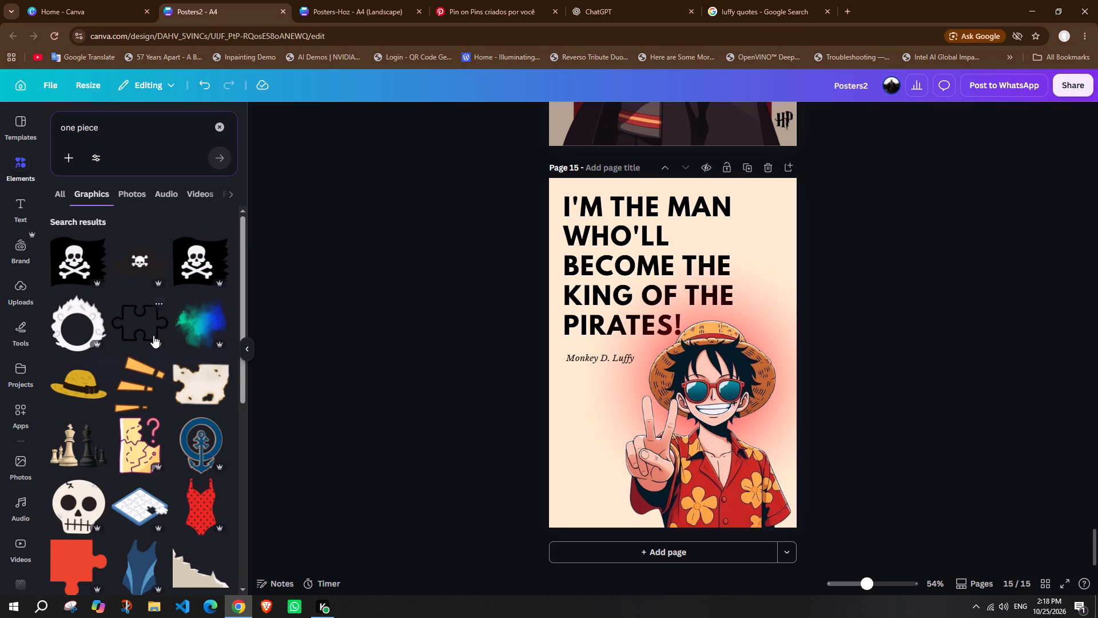
scroll(132, 306, down, 3)
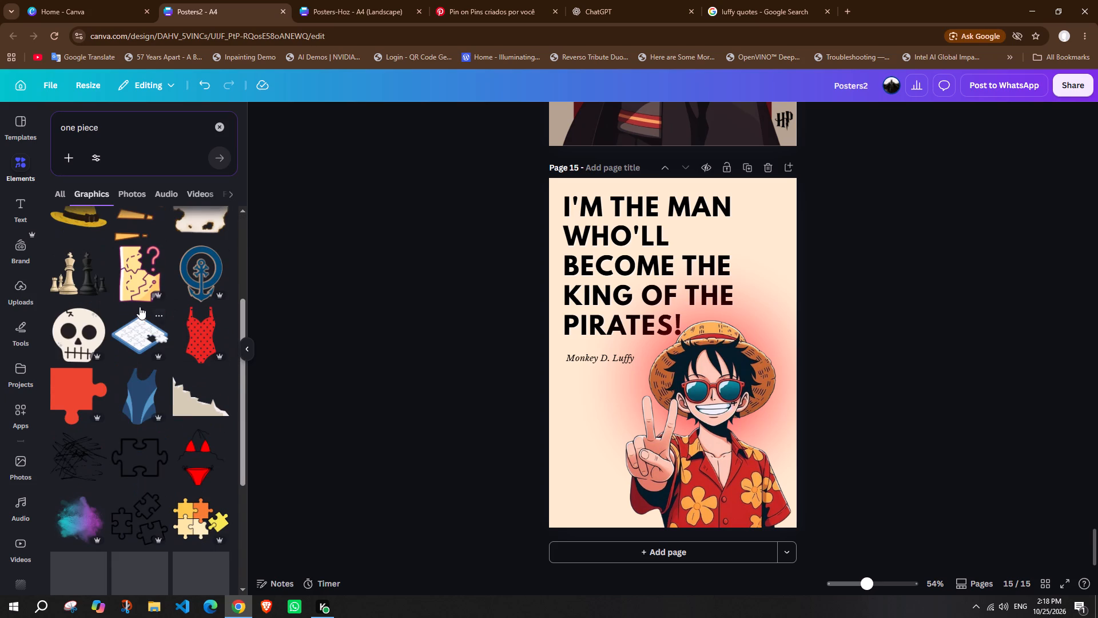
scroll(157, 314, down, 4)
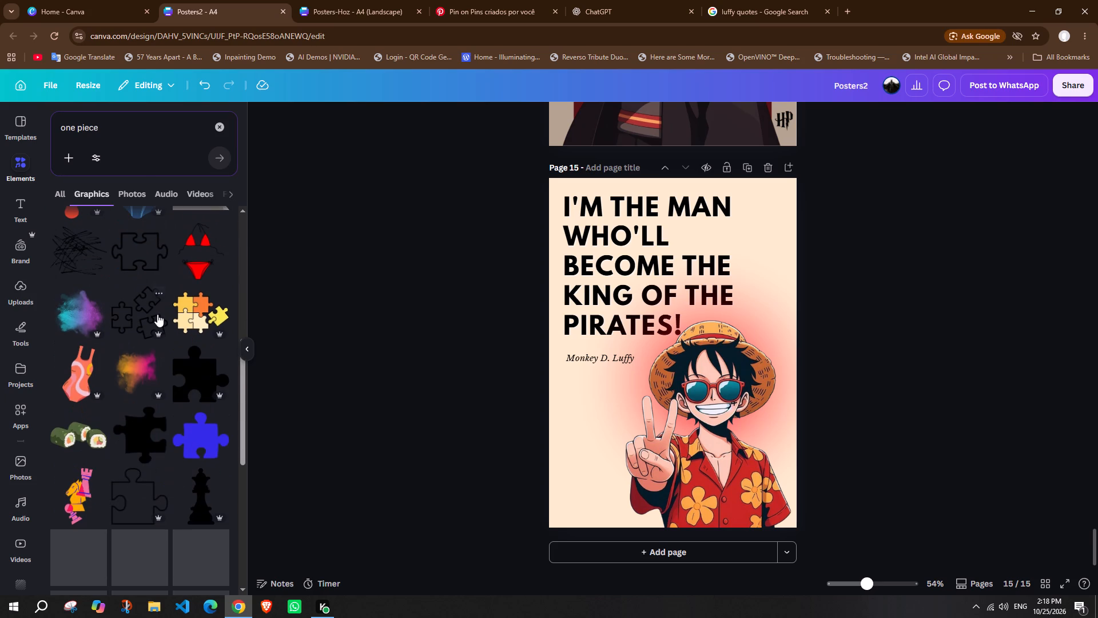
scroll(157, 314, up, 4)
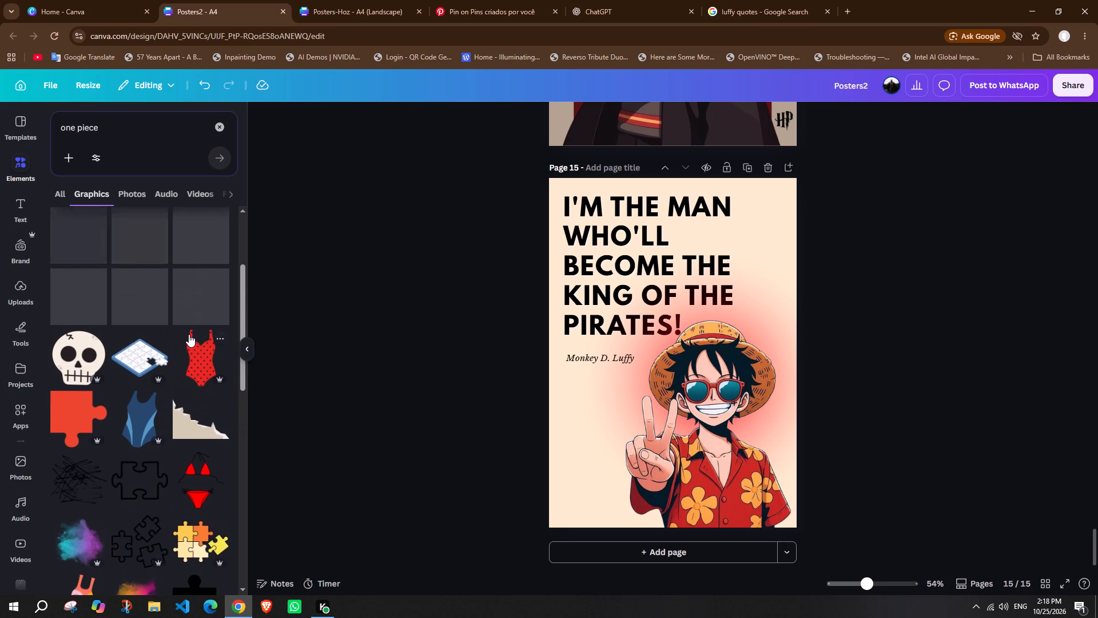
click(193, 301)
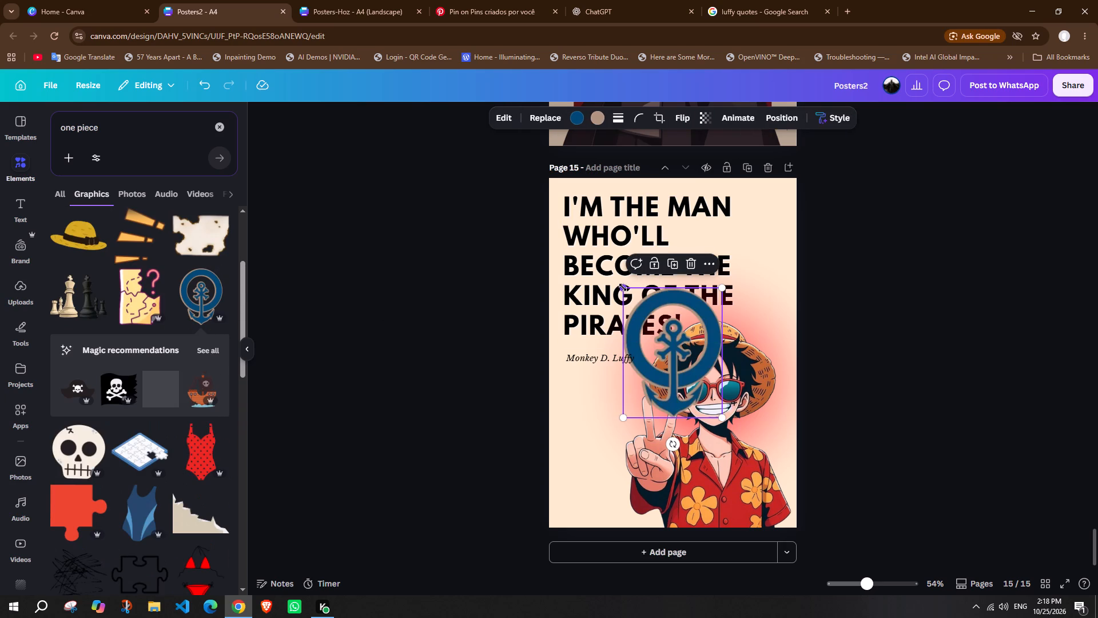
Shrink the anchor graphic to roughly half its size and recolour its blue parts dark red.
drag(623, 287, 665, 341)
click(582, 122)
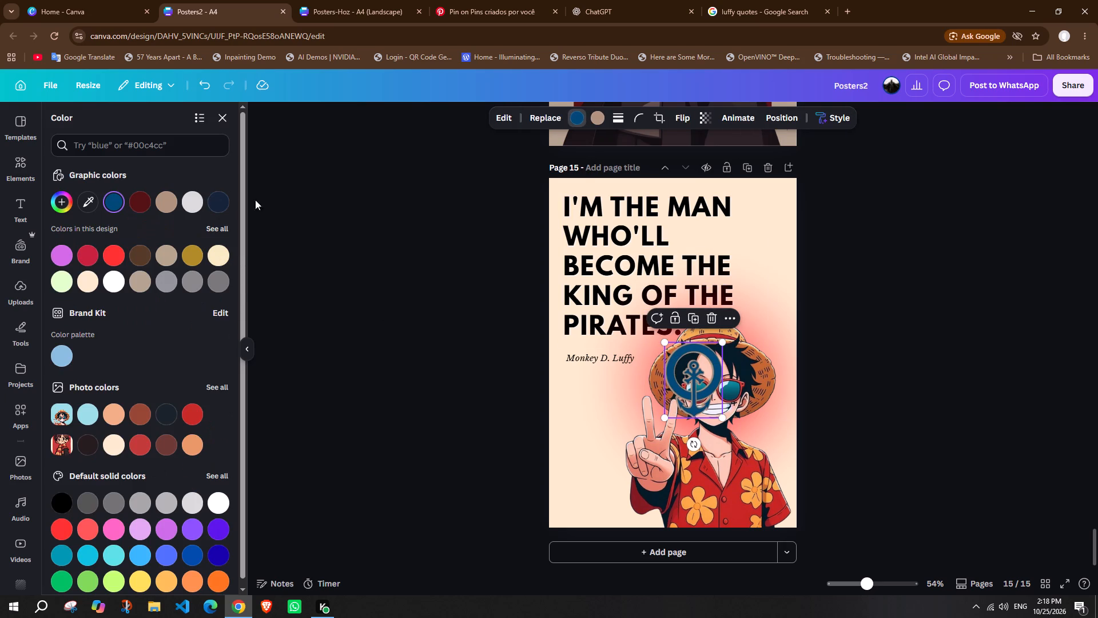
click(133, 203)
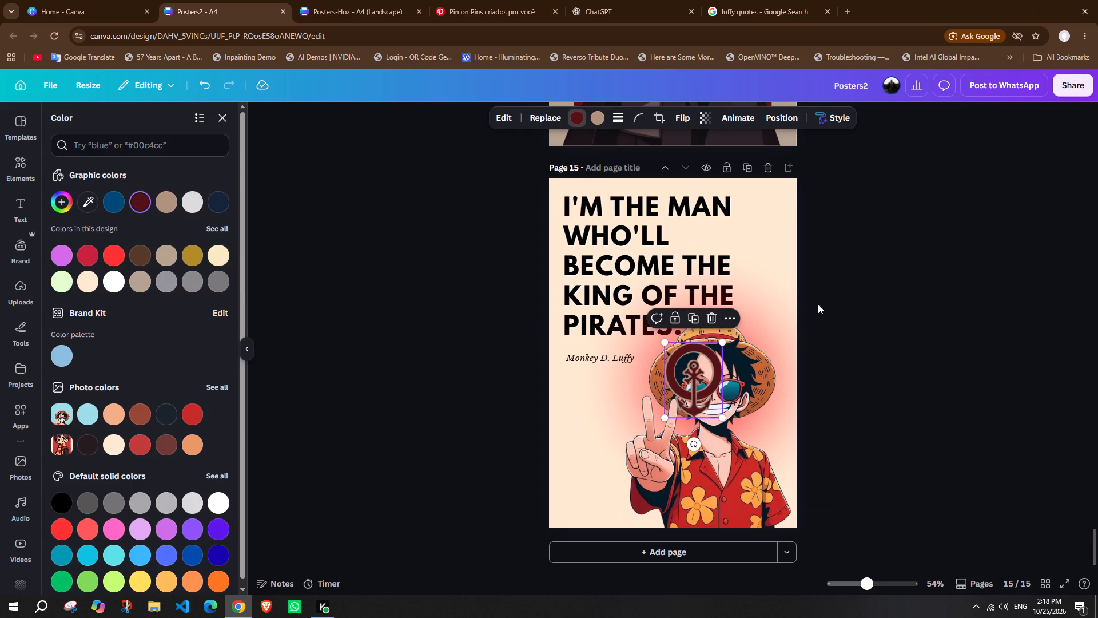
double_click(901, 303)
Shrink the anchor graphic to about the quote's letter size and move it over the word "OF" in the fourth line.
drag(683, 362, 689, 229)
drag(670, 210, 711, 272)
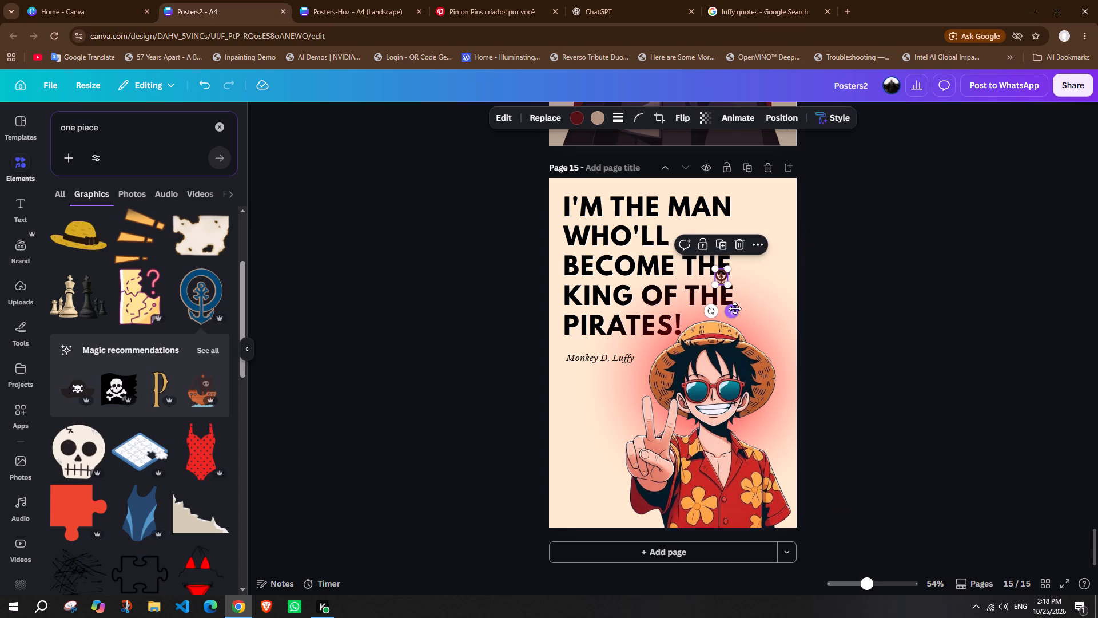
drag(734, 308, 717, 280)
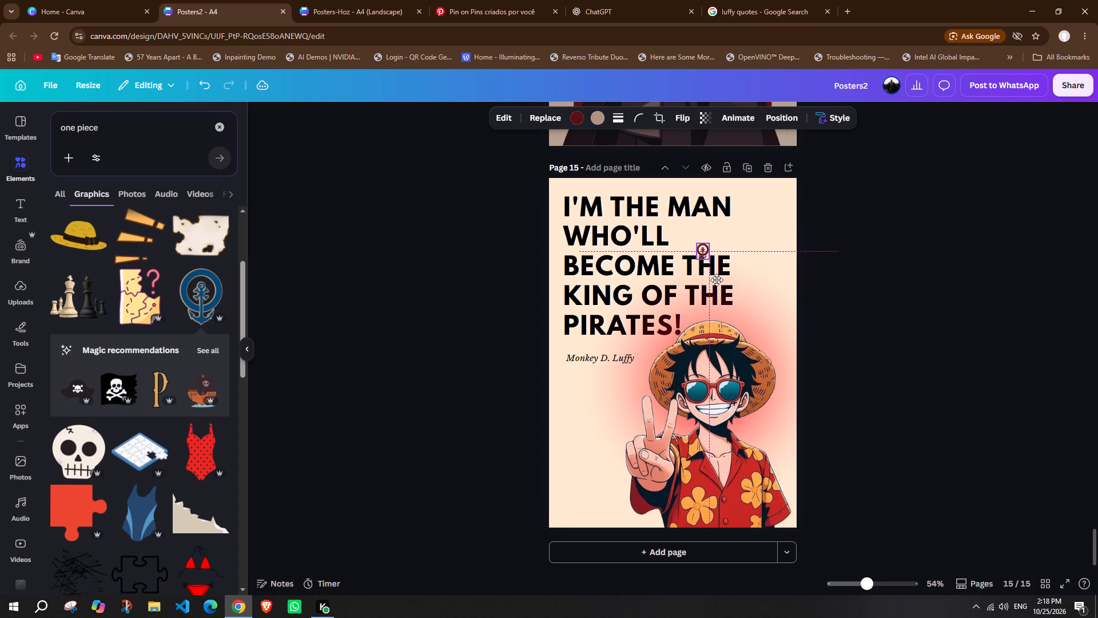
drag(717, 280, 716, 280)
drag(869, 579, 901, 579)
scroll(864, 462, up, 4)
drag(823, 225, 741, 207)
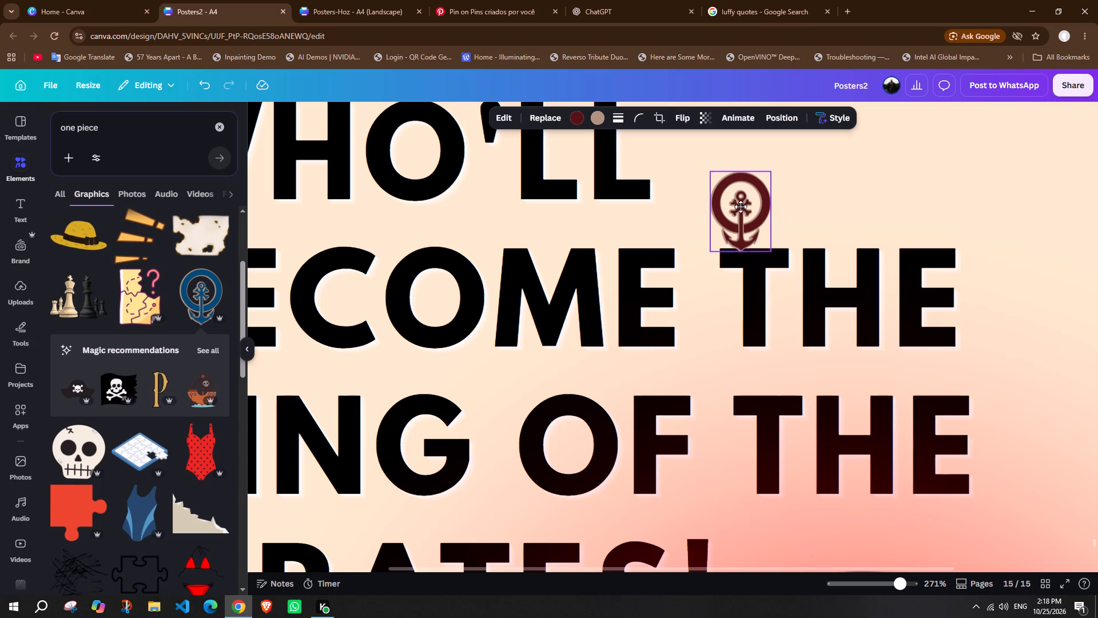
drag(741, 207, 815, 205)
click(948, 185)
drag(897, 584, 892, 587)
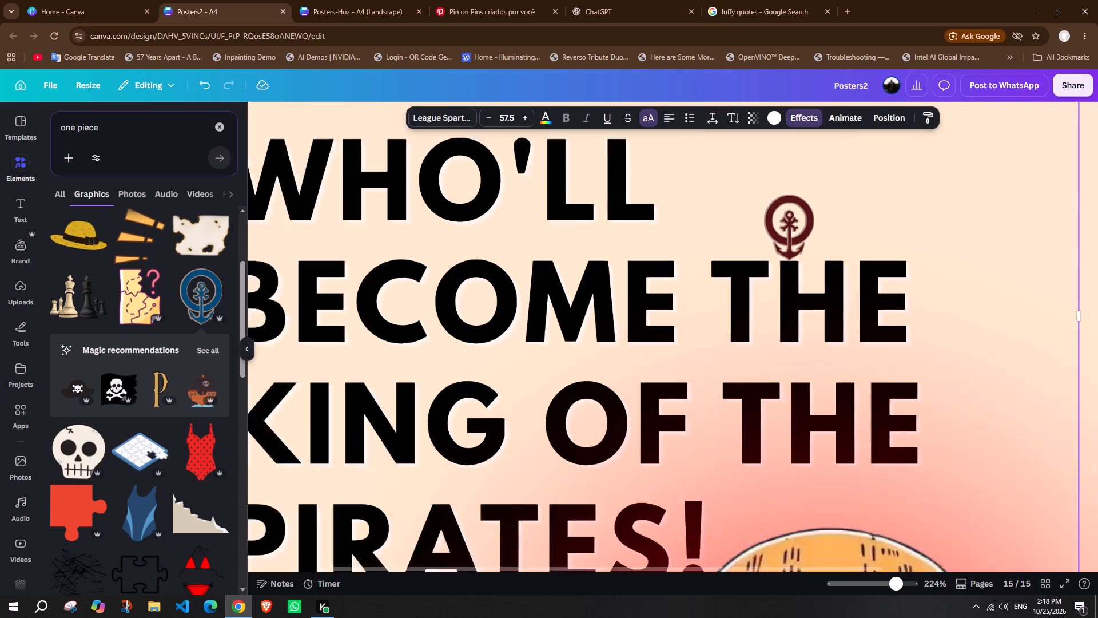
drag(892, 587, 885, 591)
drag(739, 263, 631, 371)
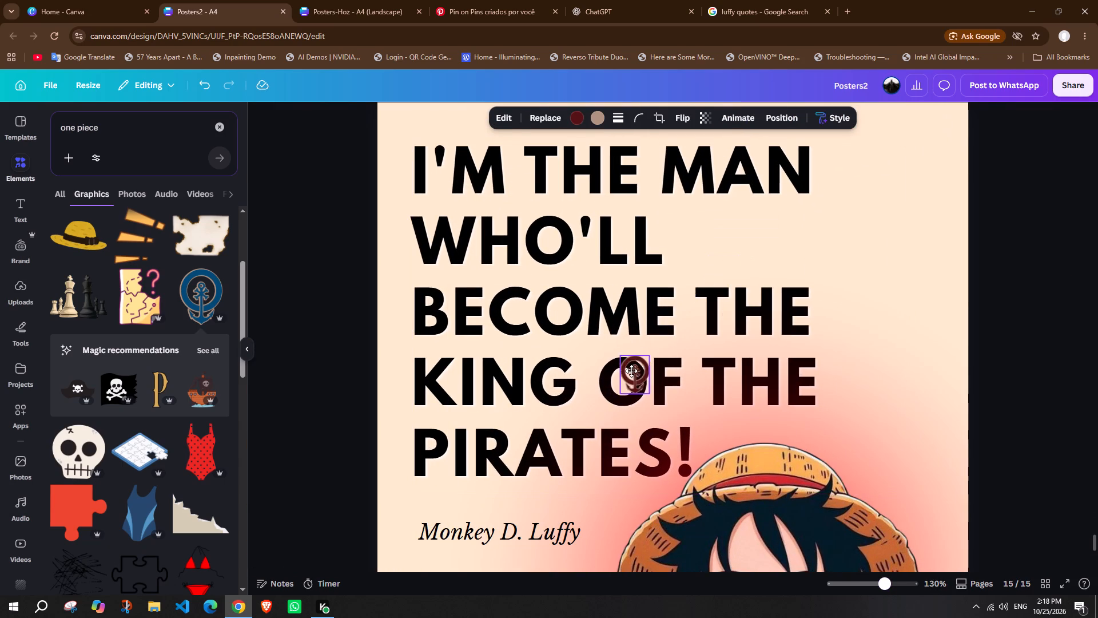
drag(631, 371, 647, 356)
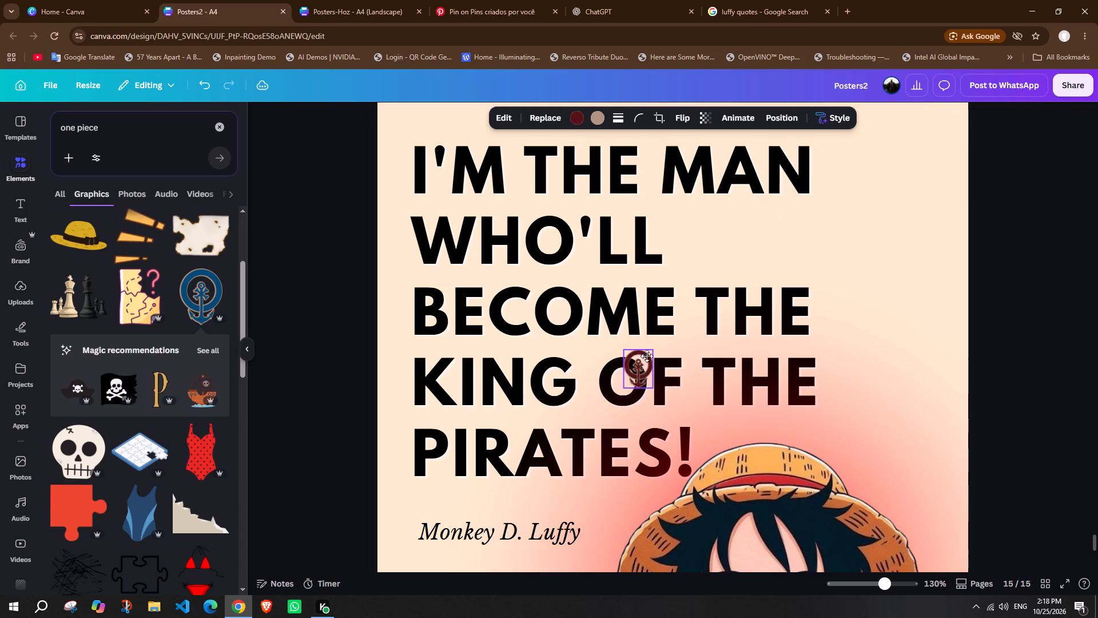
drag(647, 356, 657, 349)
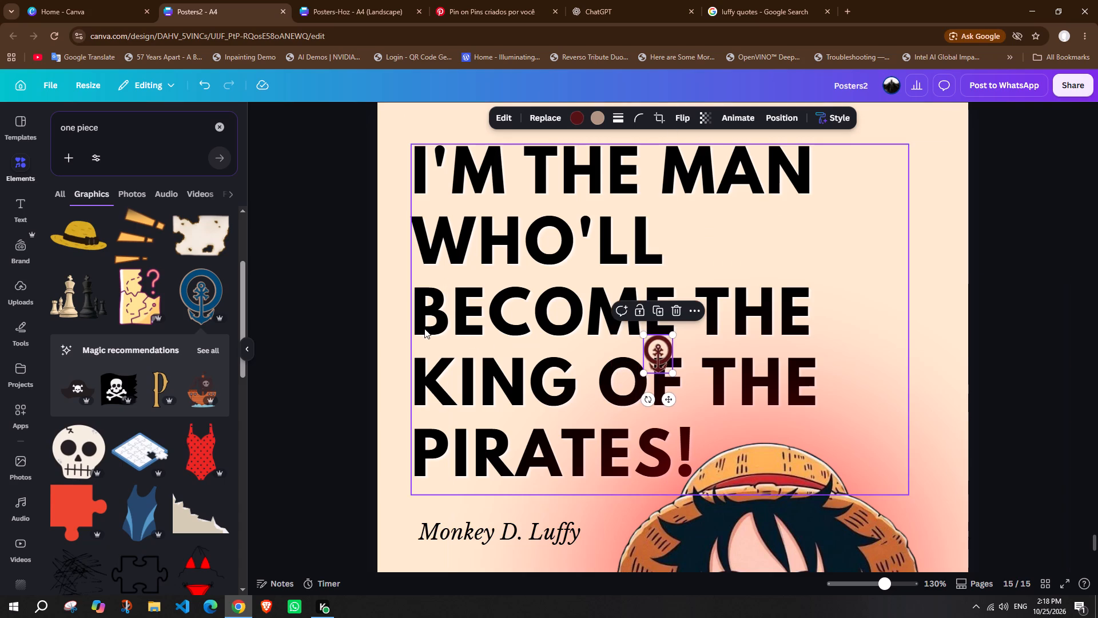
Delete the O of "OF" in the Luffy quote and insert two spaces in its place.
click(424, 328)
click(415, 278)
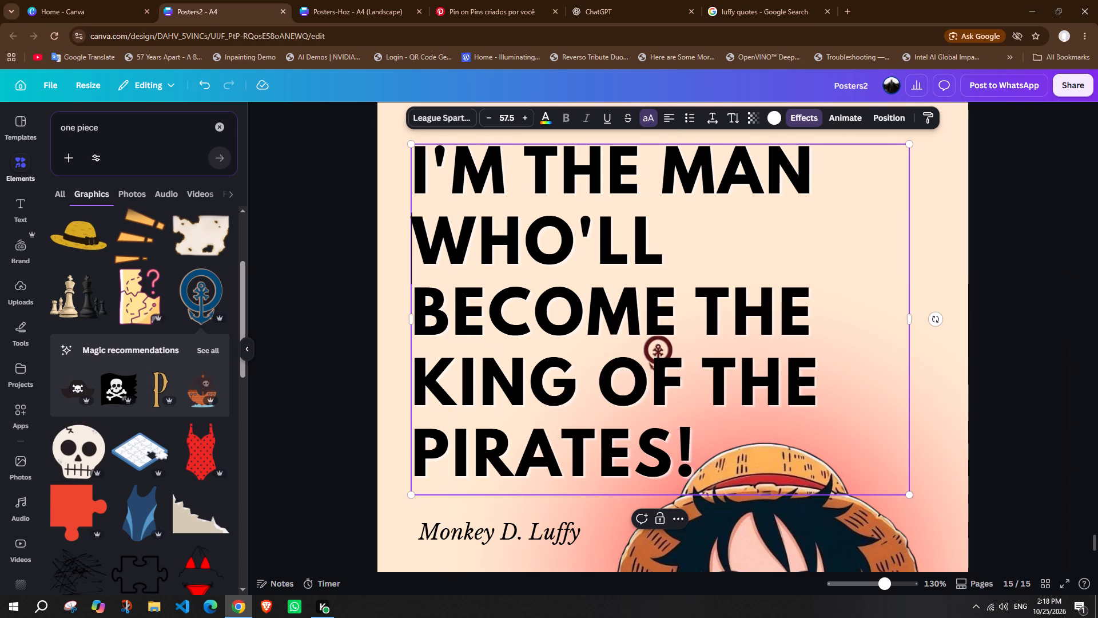
click(636, 369)
key(BackSpace)
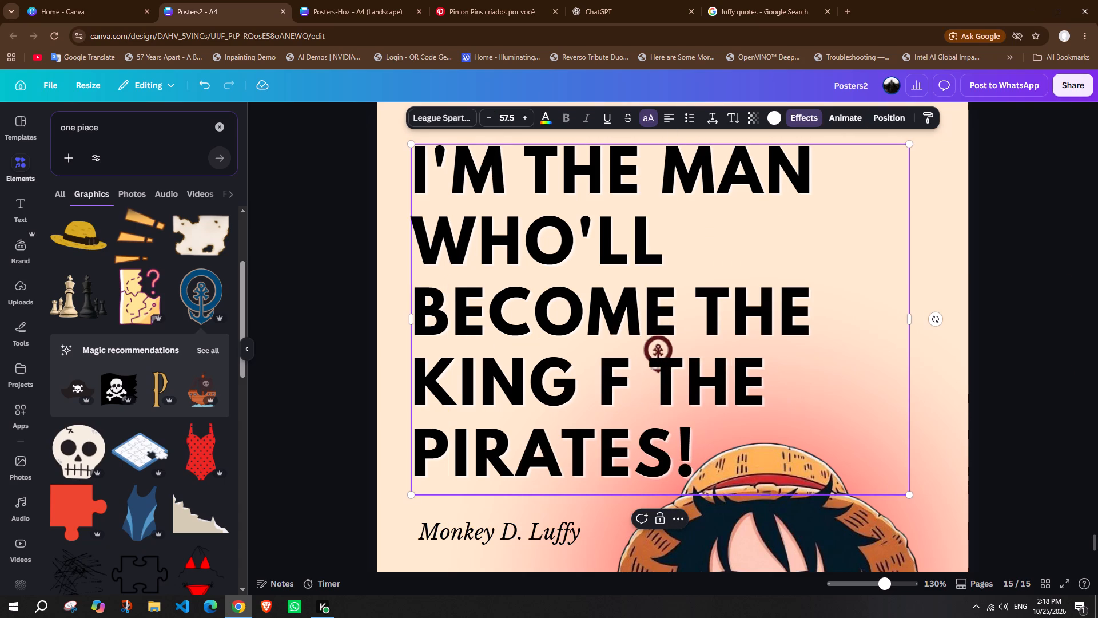
key(space)
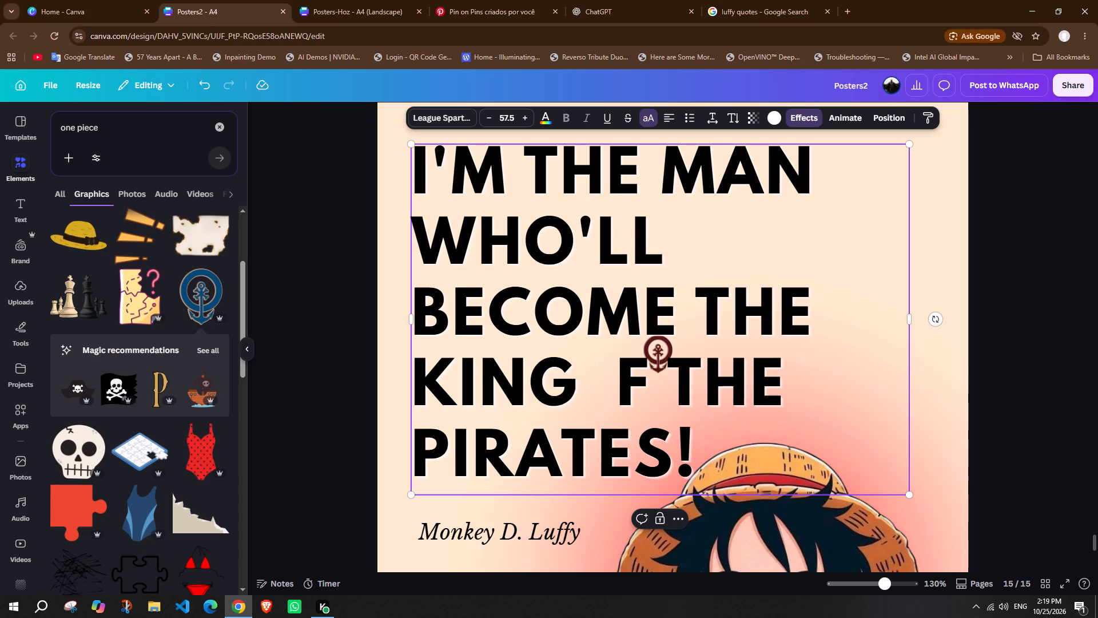
key(space)
click(1014, 301)
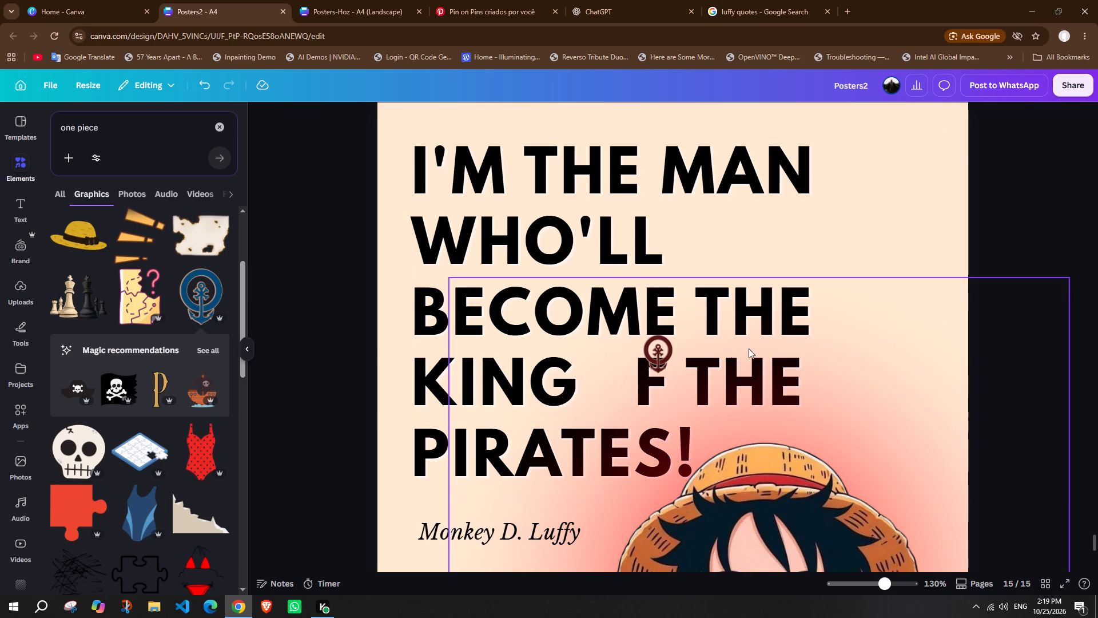
Fit the anchor graphic into the gap before the F as the letter O, enlarged to about 1.3 wide and 1.7 high.
drag(650, 344, 611, 374)
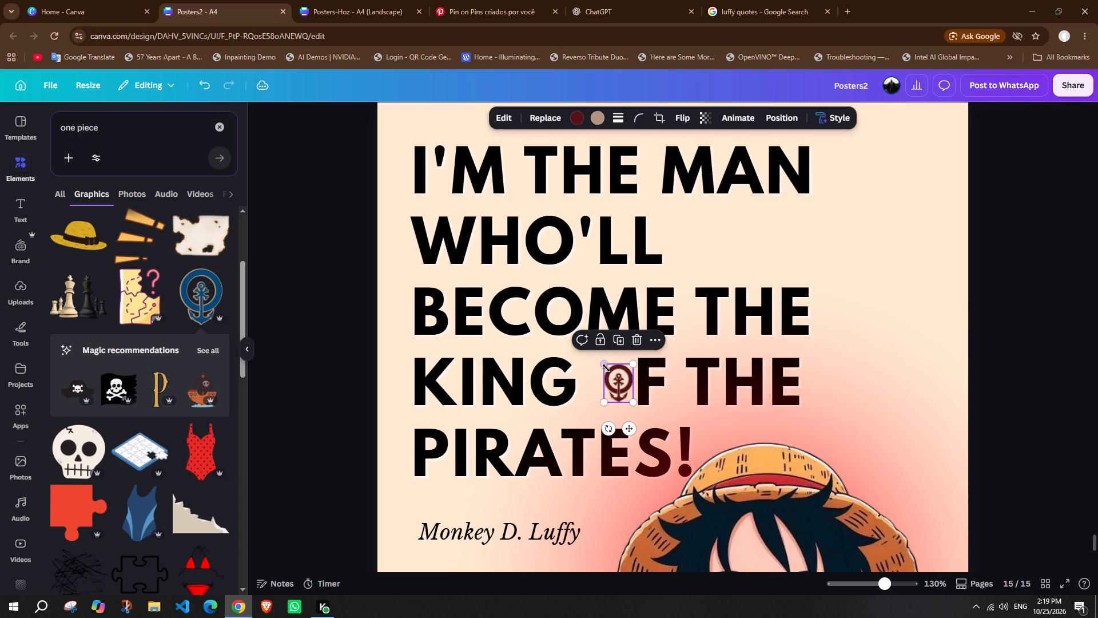
drag(606, 366, 599, 355)
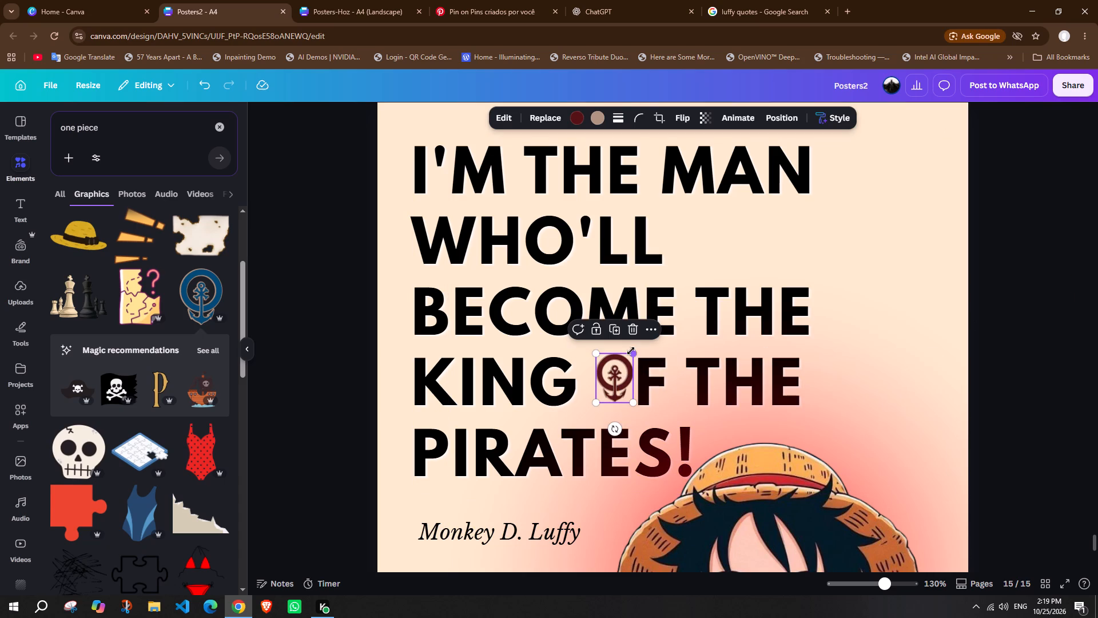
click(631, 351)
click(618, 366)
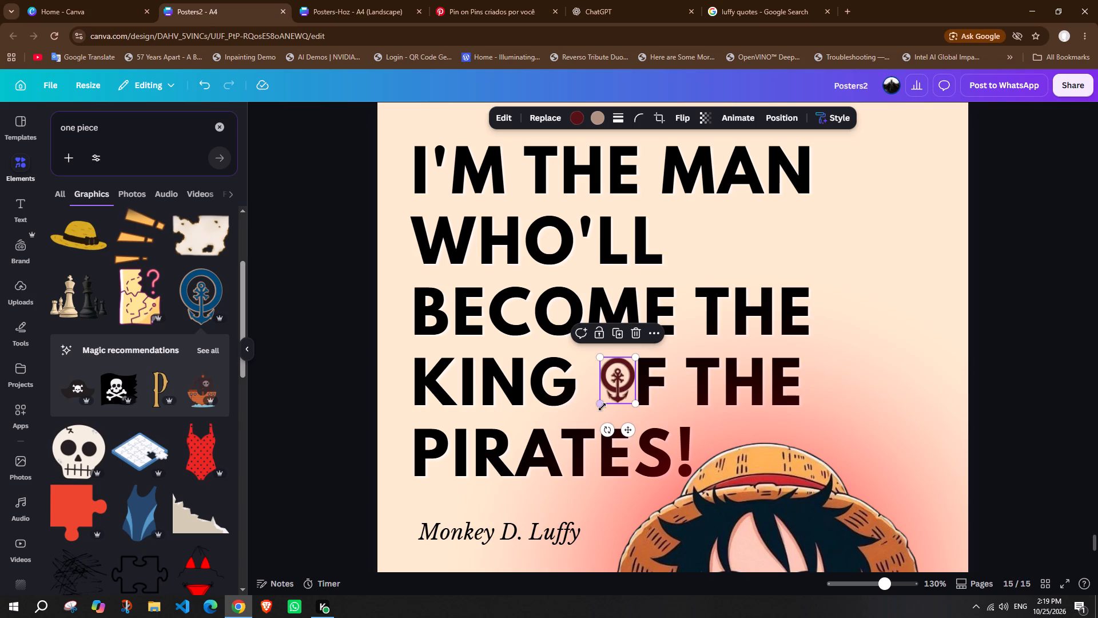
click(599, 405)
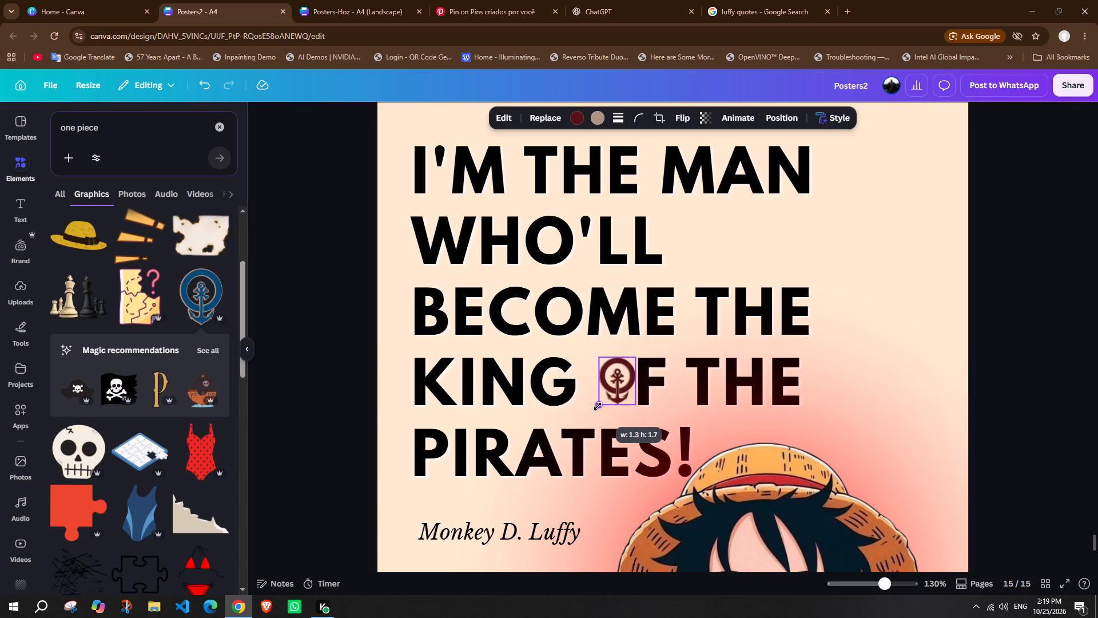
click(1031, 319)
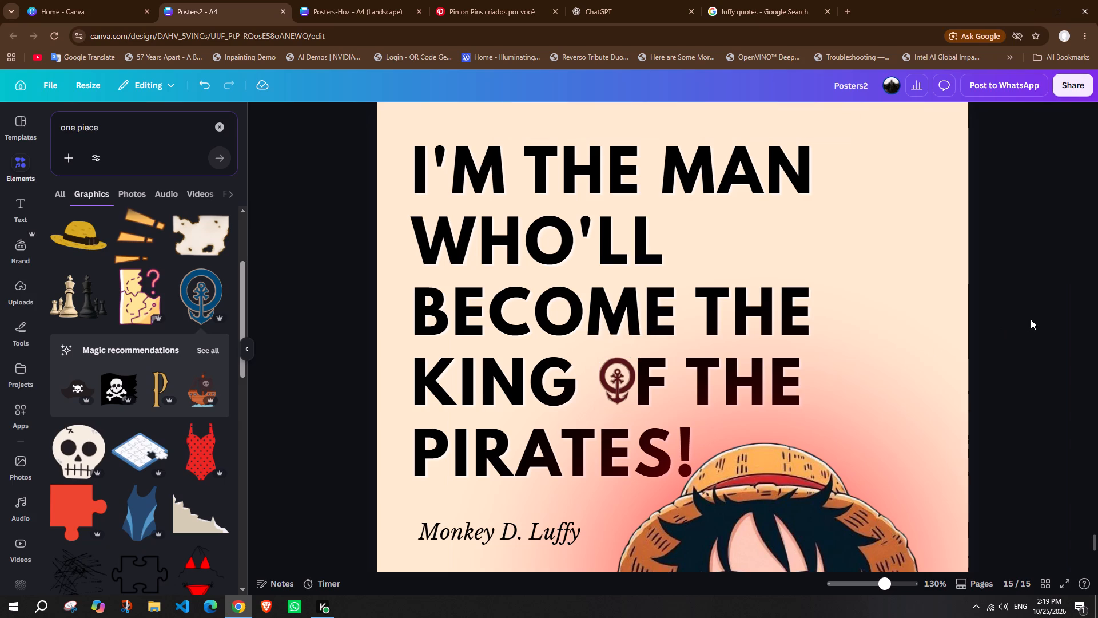
click(620, 376)
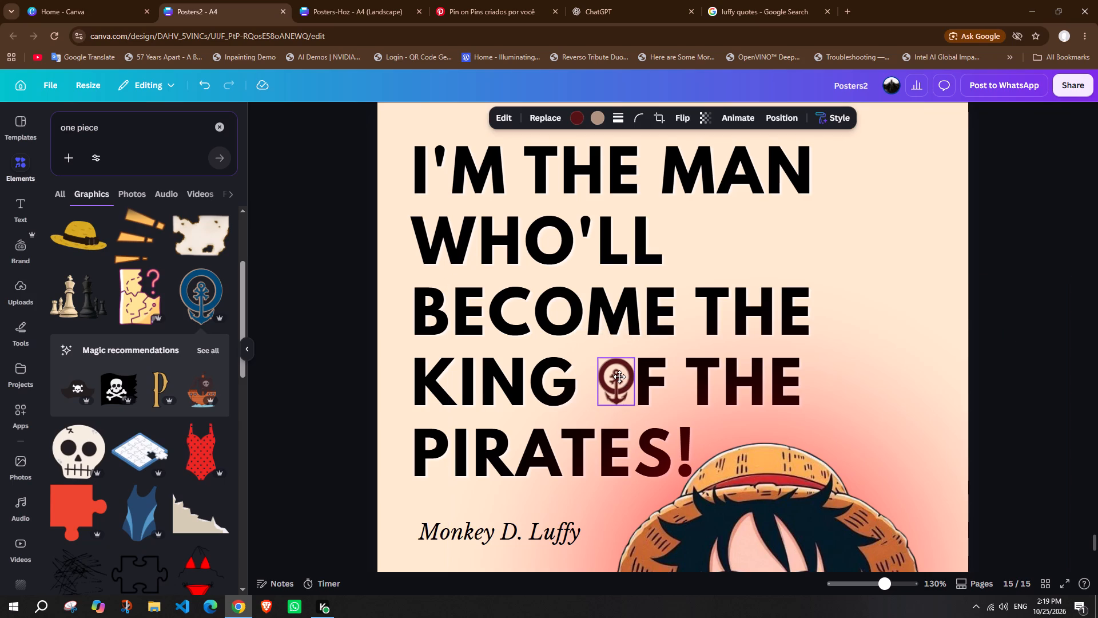
click(1016, 332)
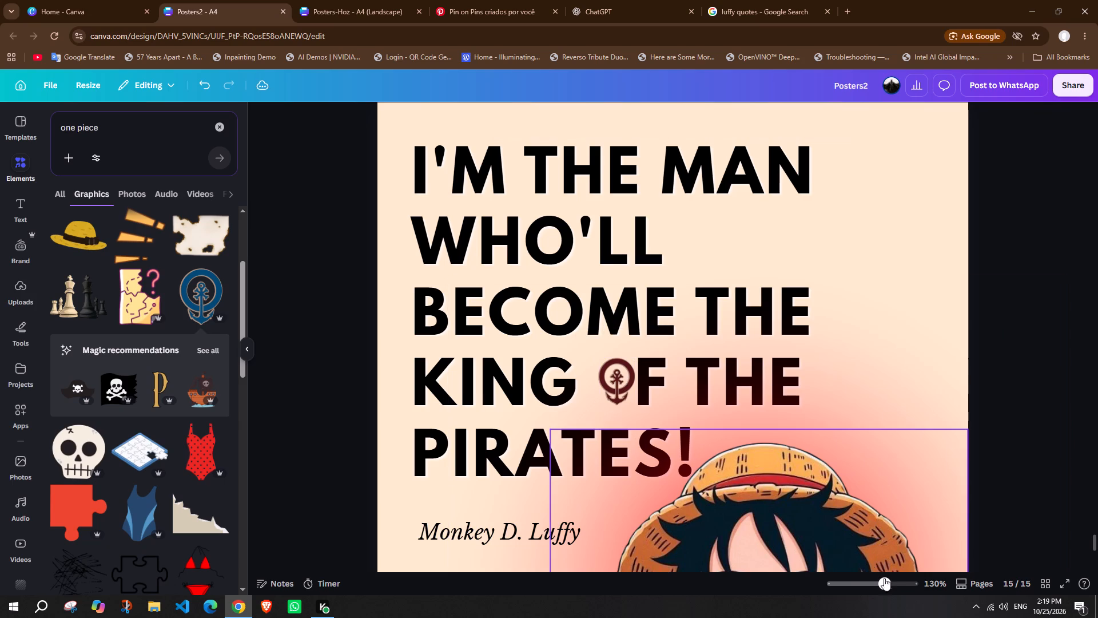
drag(886, 582, 863, 581)
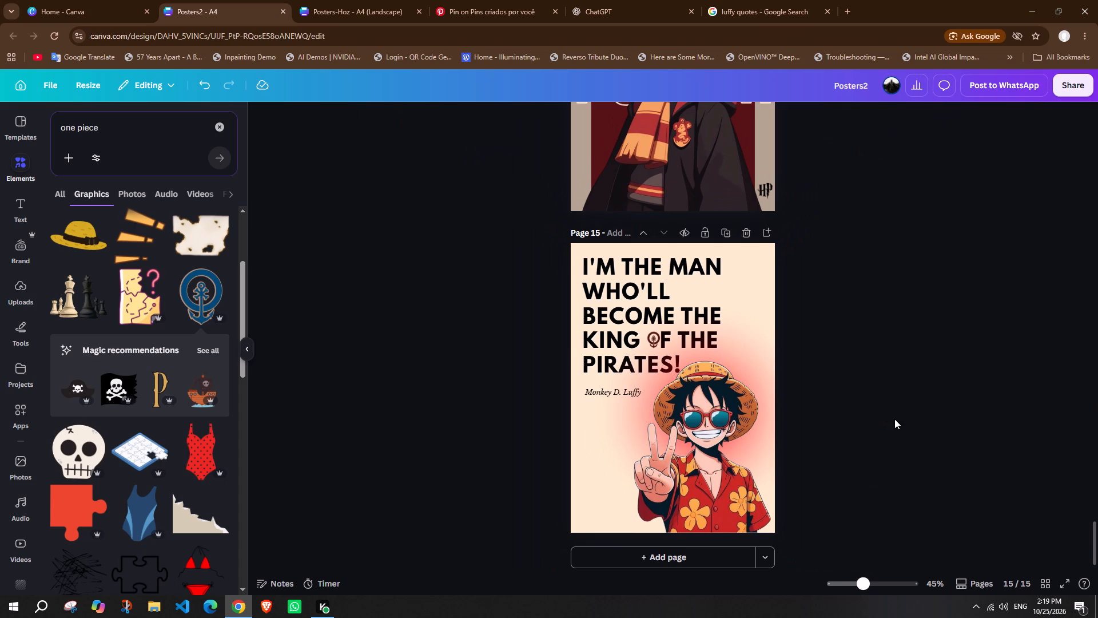